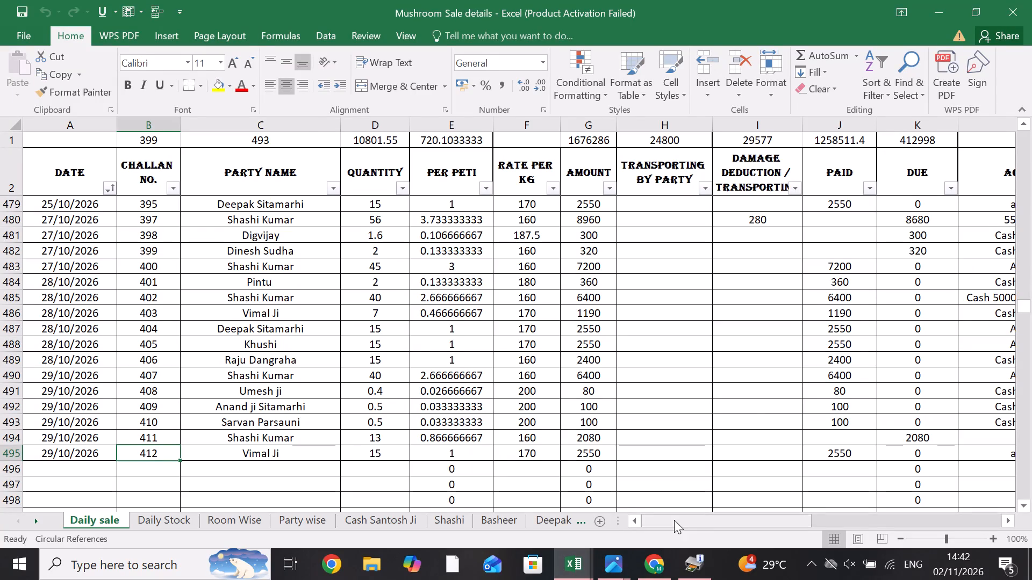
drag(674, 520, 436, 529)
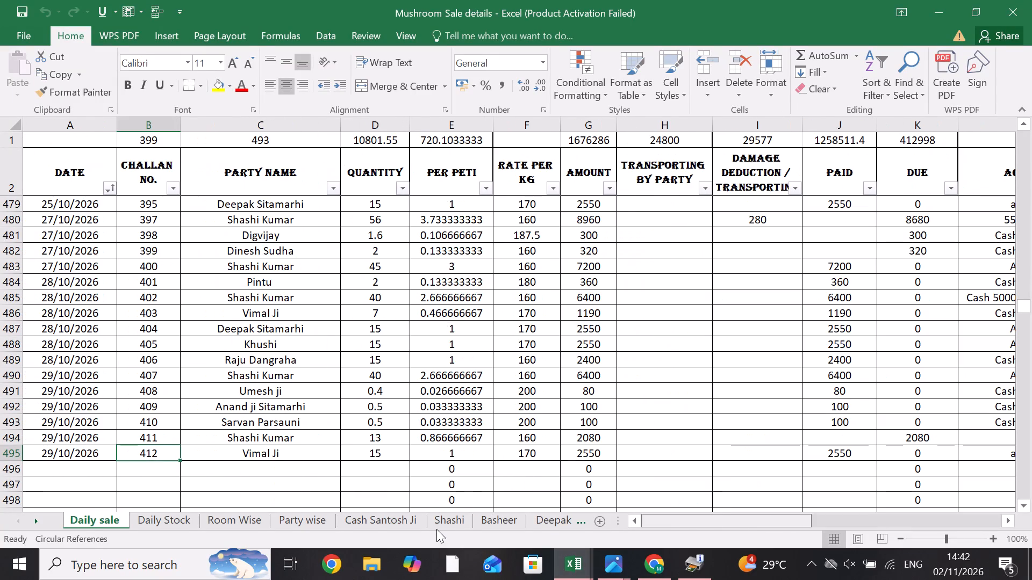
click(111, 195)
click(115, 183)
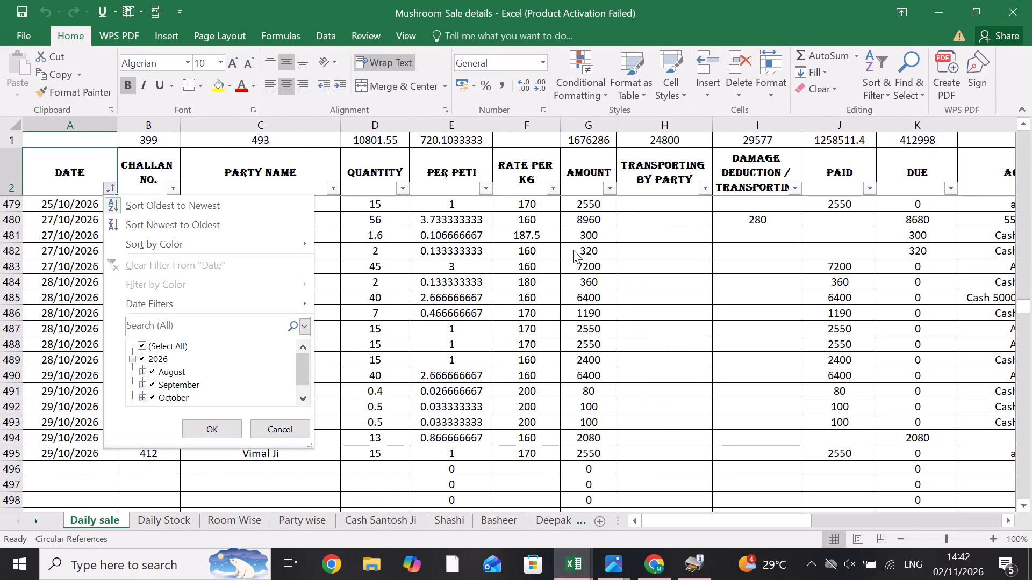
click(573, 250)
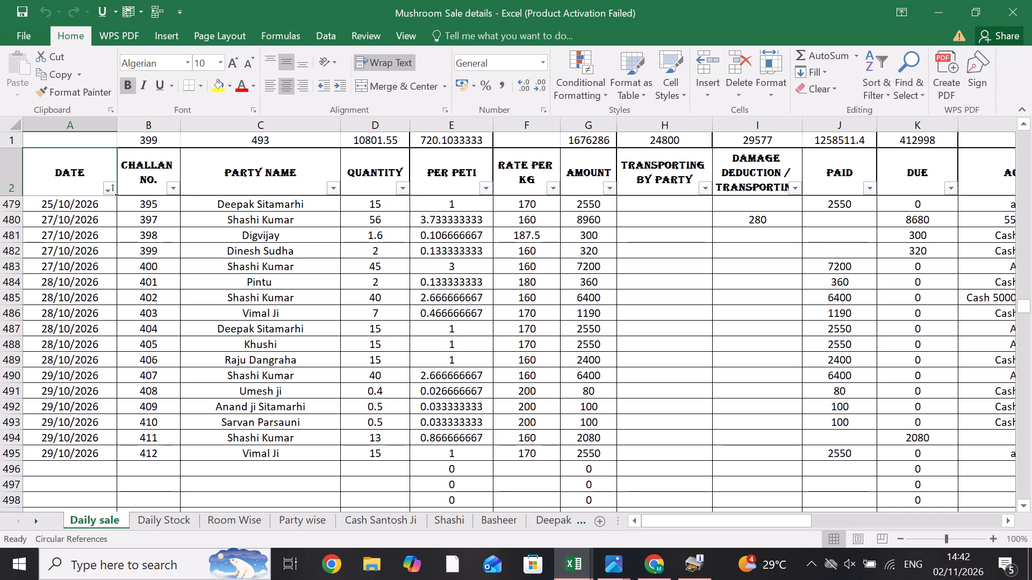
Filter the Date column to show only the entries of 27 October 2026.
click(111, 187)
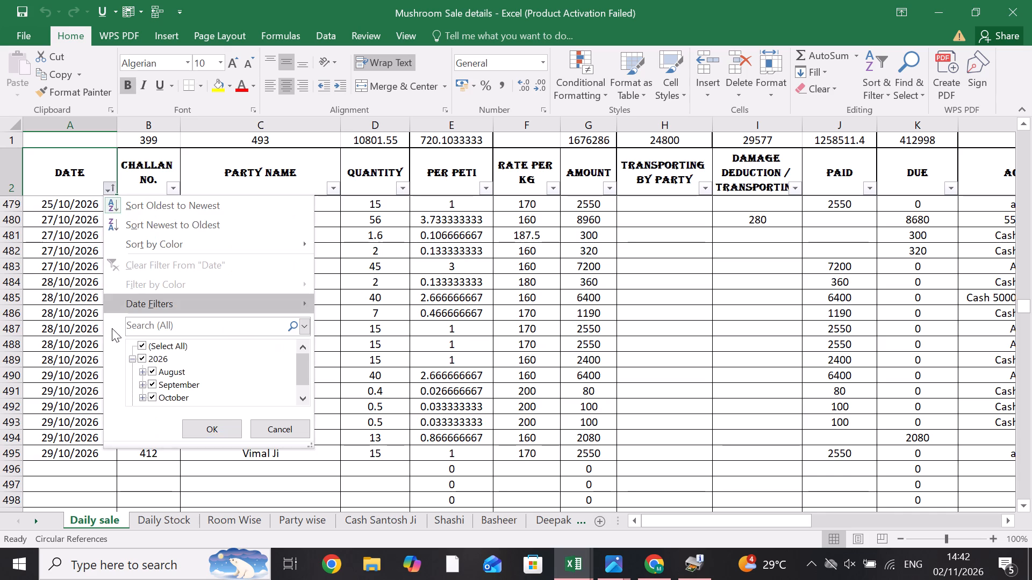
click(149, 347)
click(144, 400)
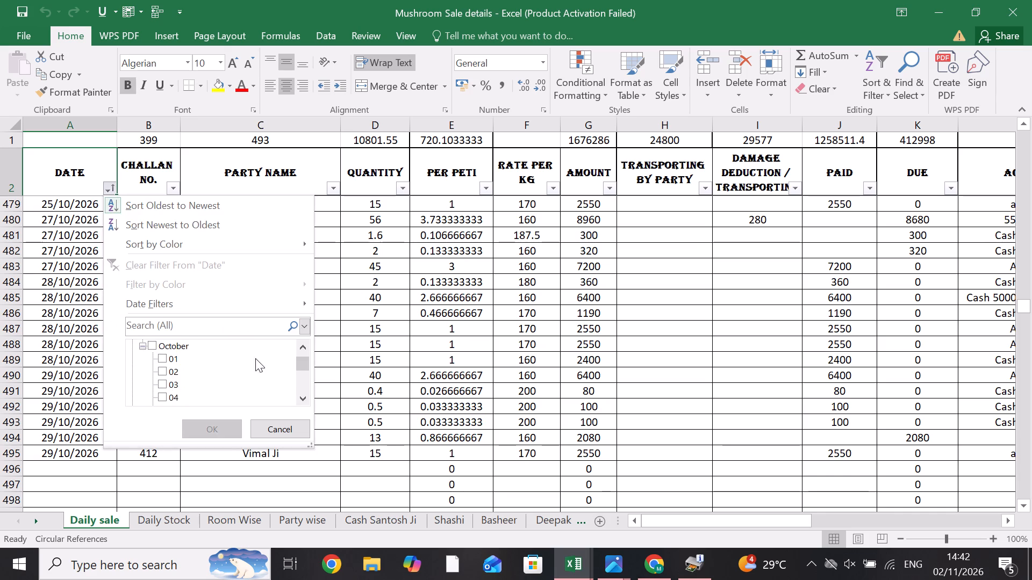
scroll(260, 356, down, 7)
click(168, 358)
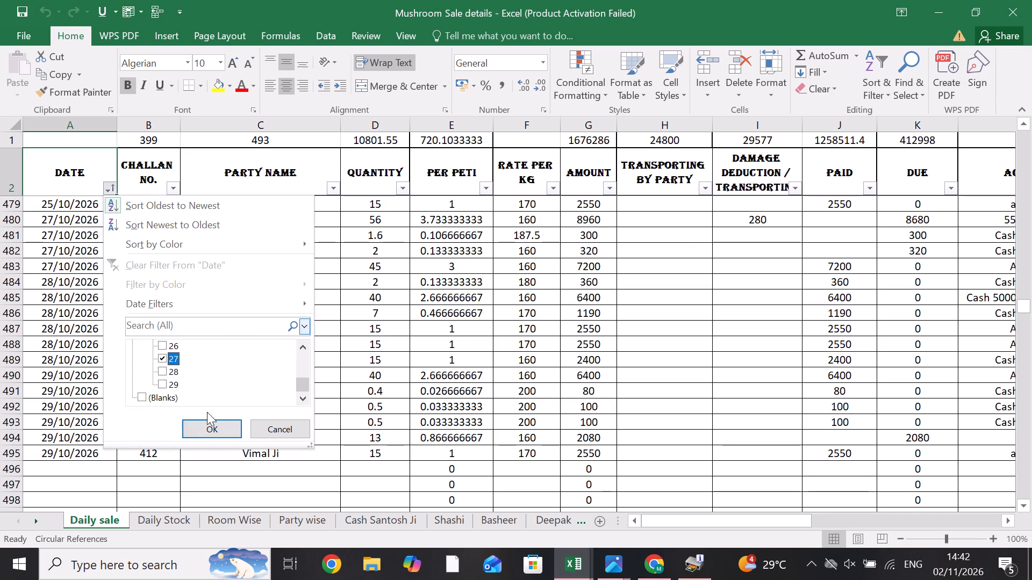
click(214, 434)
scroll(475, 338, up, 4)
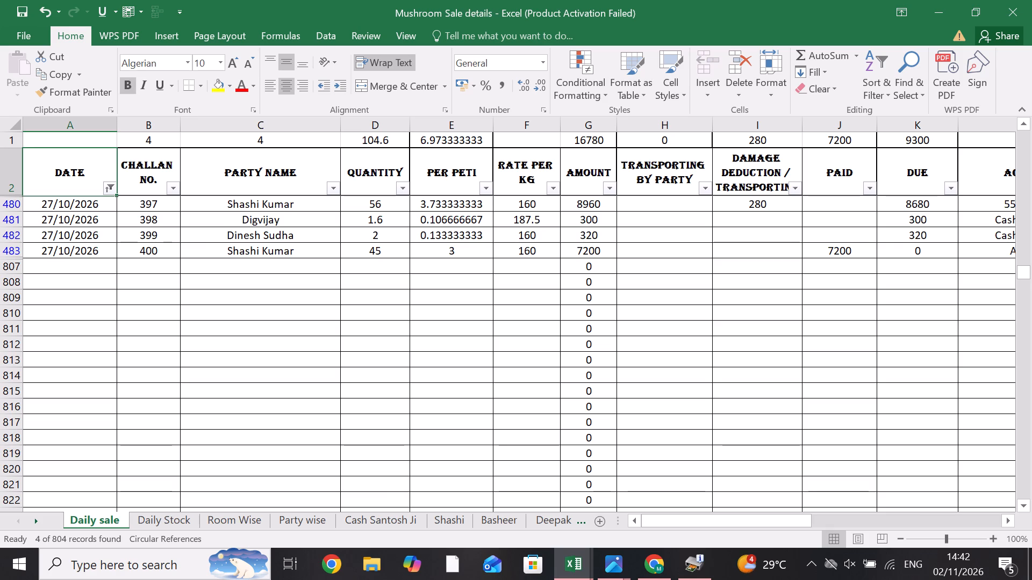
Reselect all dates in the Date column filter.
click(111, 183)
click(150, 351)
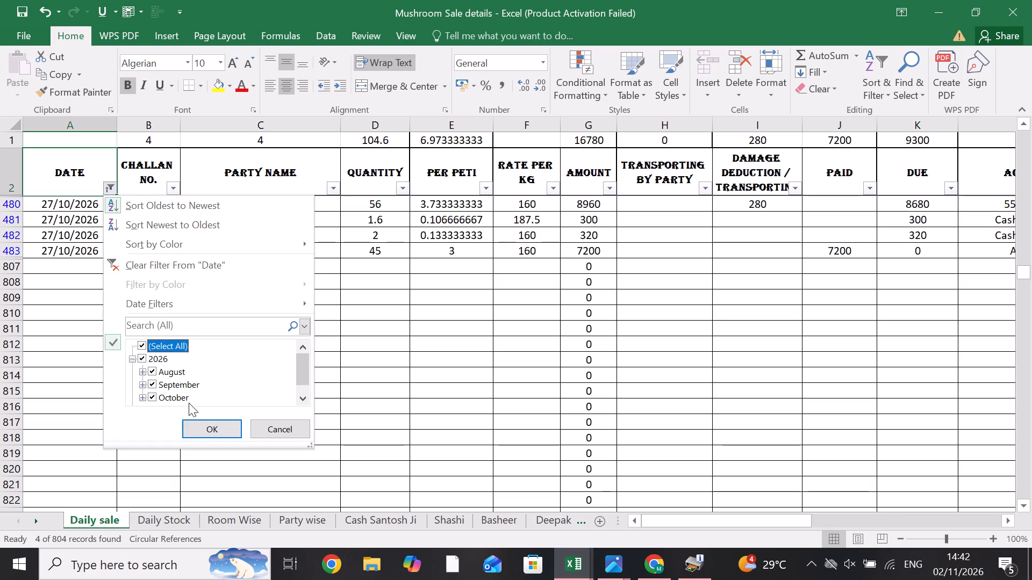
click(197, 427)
Enter 40 as the damage deduction for challan 389, dated 26/10/2026.
scroll(214, 401, down, 12)
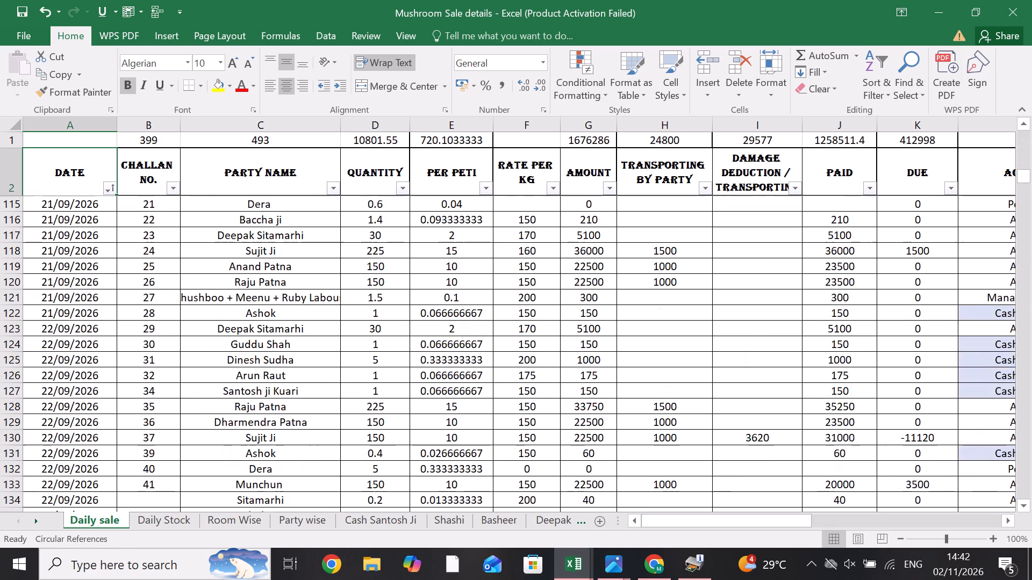
scroll(178, 352, down, 20)
scroll(178, 352, down, 1)
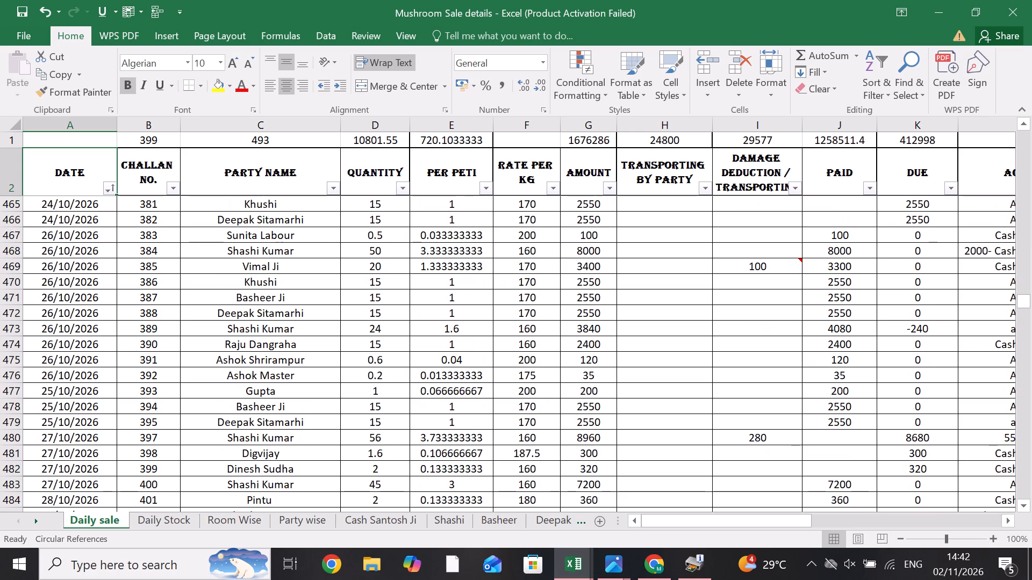
click(163, 327)
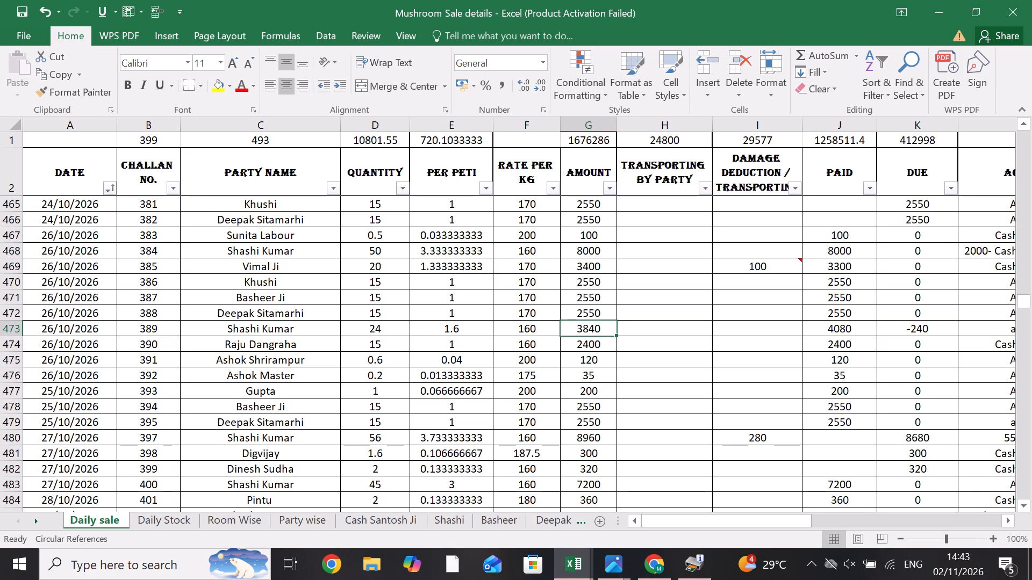
click(737, 329)
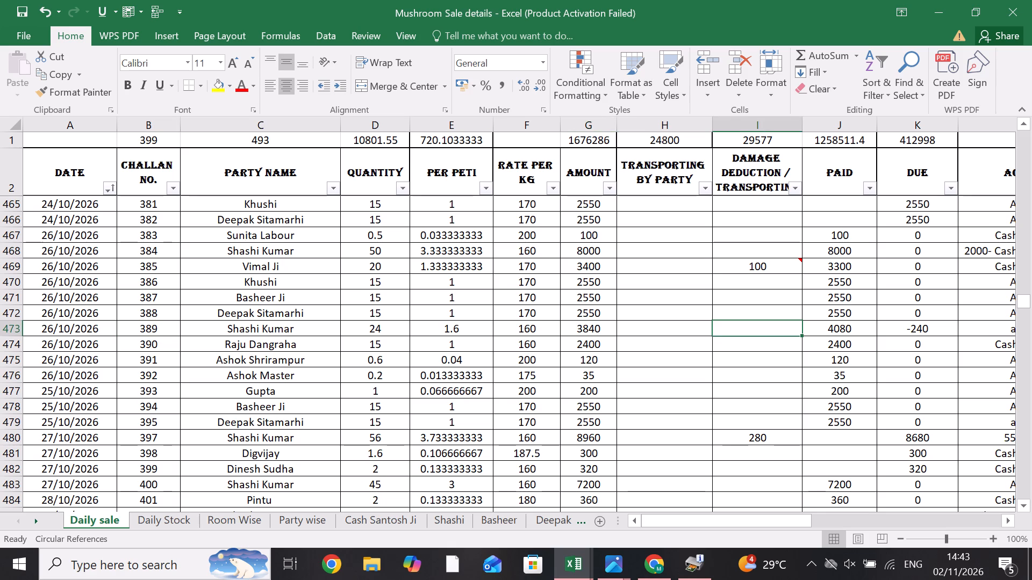
text(40)
key(Right)
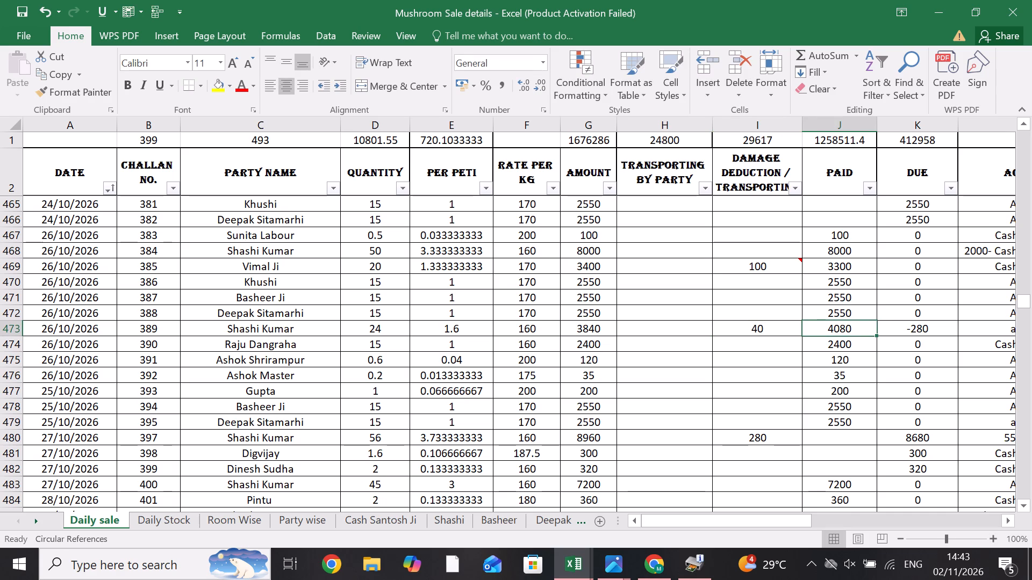
Add a comment reading "discount" to challan 389's damage deduction cell, replacing the default author text.
key(Left)
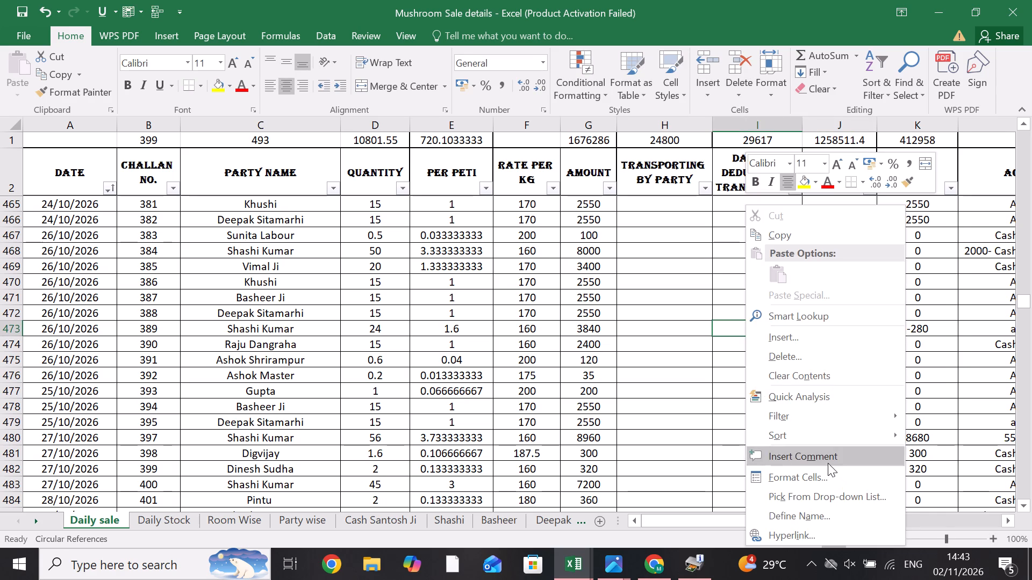
click(828, 463)
drag(890, 327, 820, 311)
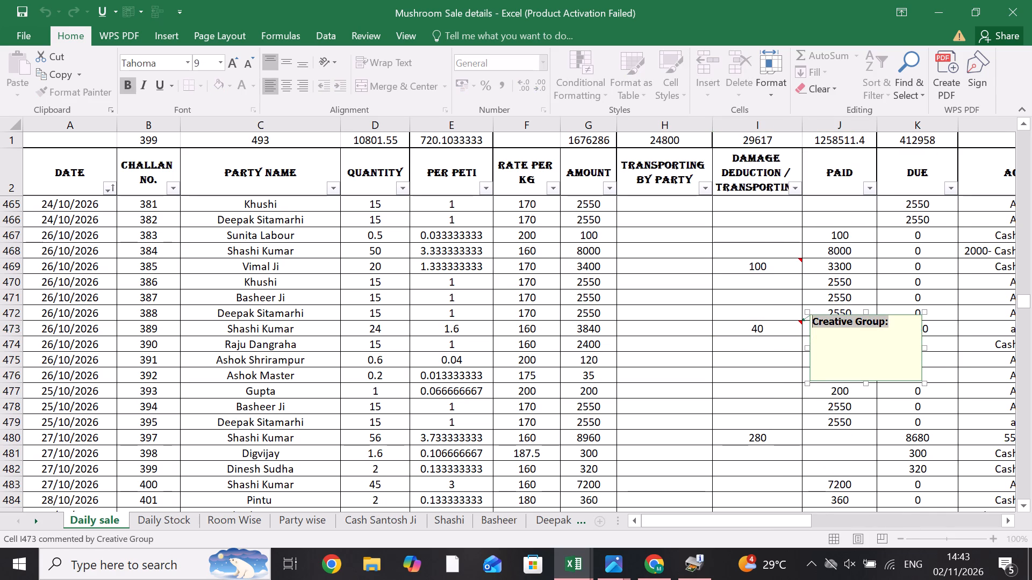
text(discount)
key(Return)
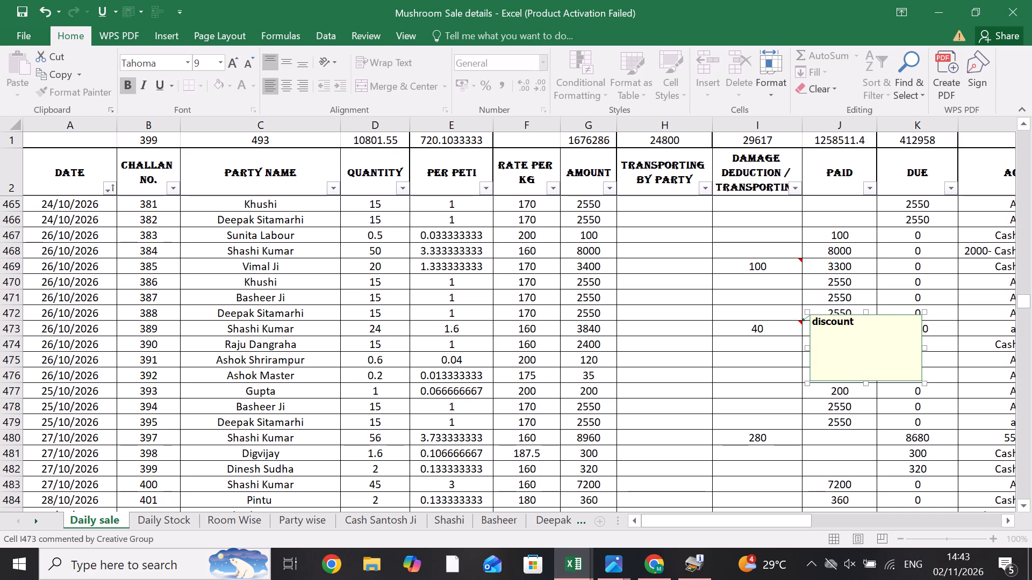
click(793, 328)
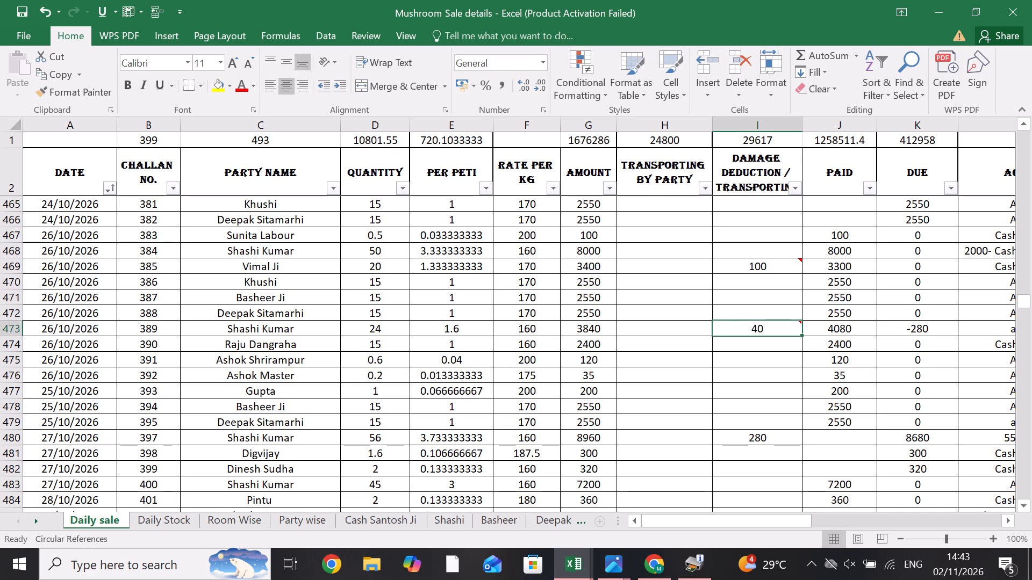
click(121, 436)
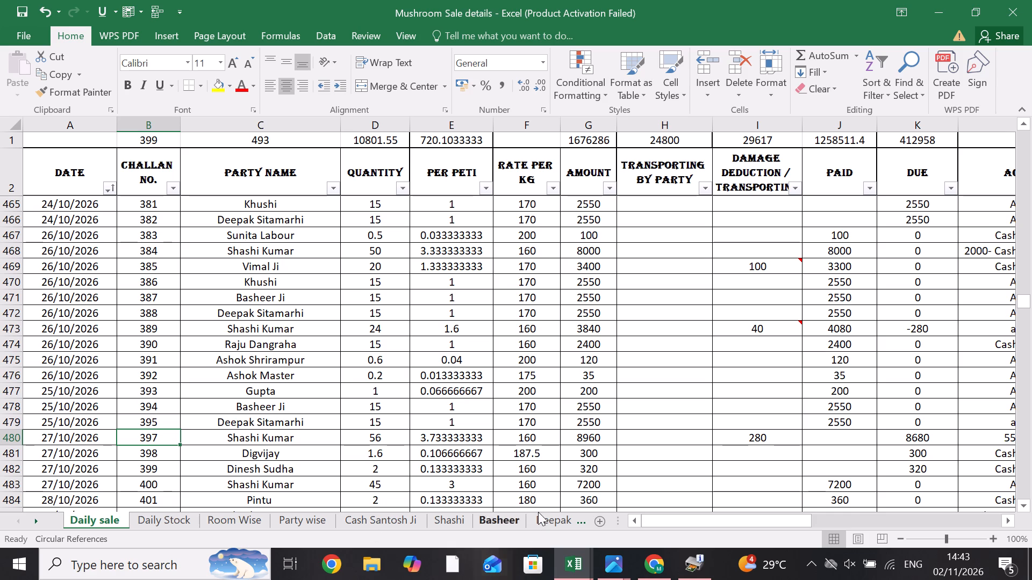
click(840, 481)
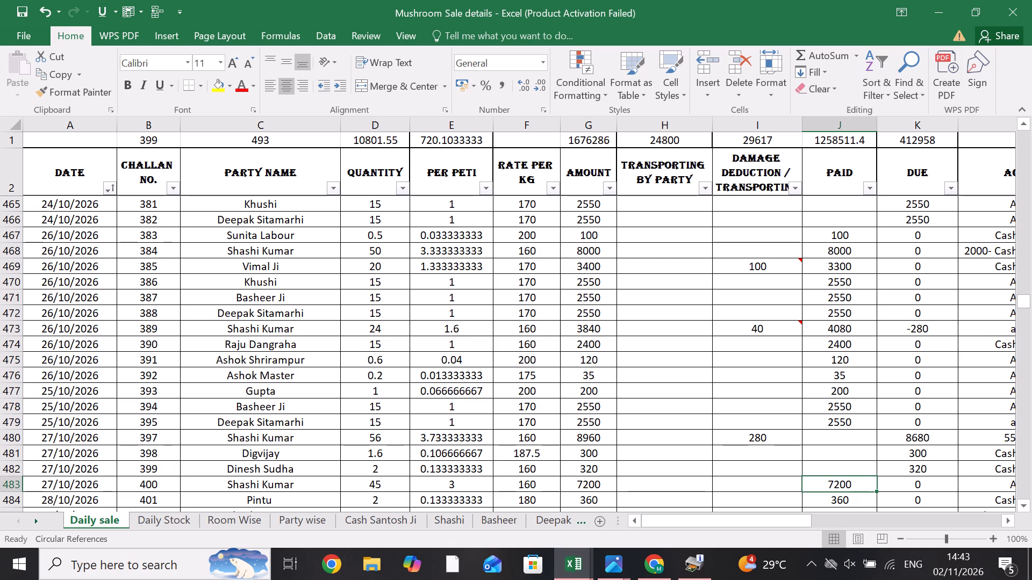
Filter the Date column to show only 26, 27, 28 and 29 October 2026.
click(115, 180)
click(105, 183)
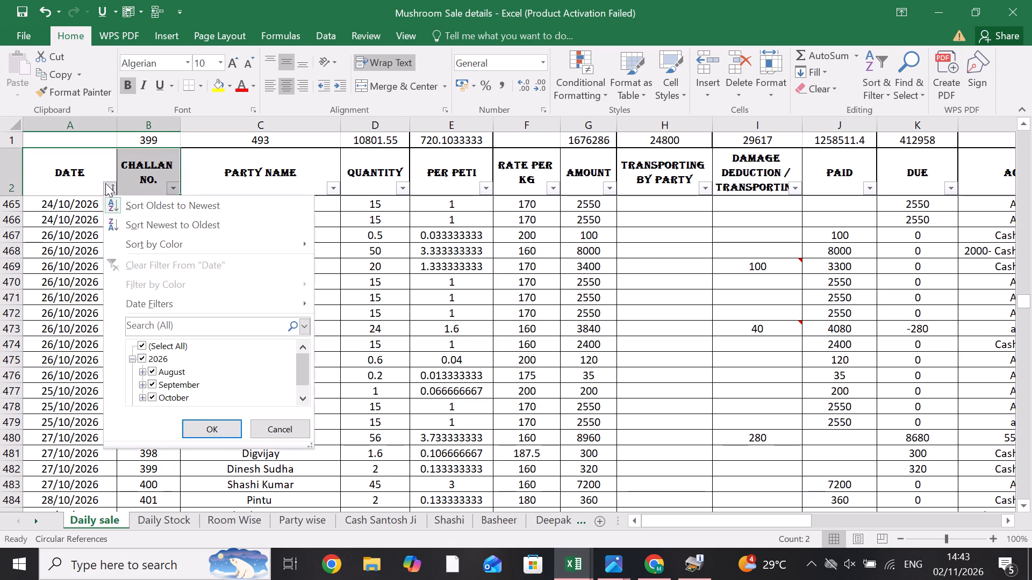
click(163, 348)
click(142, 396)
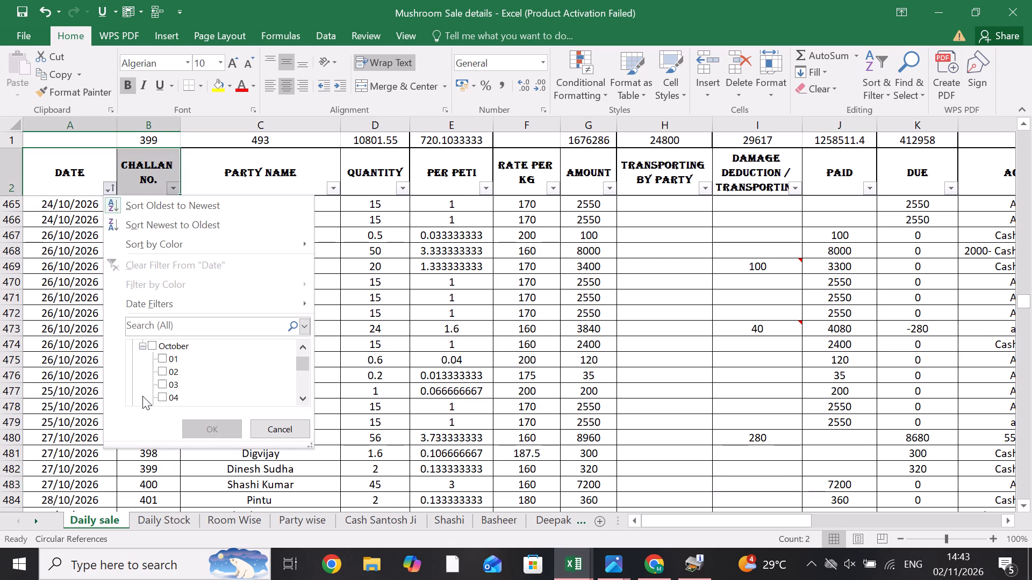
scroll(152, 396, down, 7)
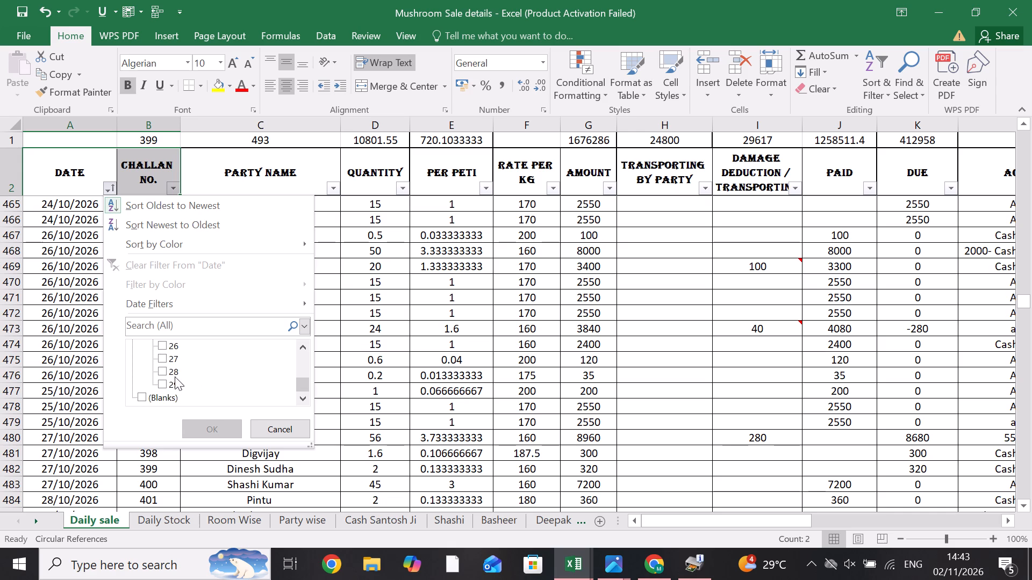
click(173, 363)
click(174, 368)
click(175, 387)
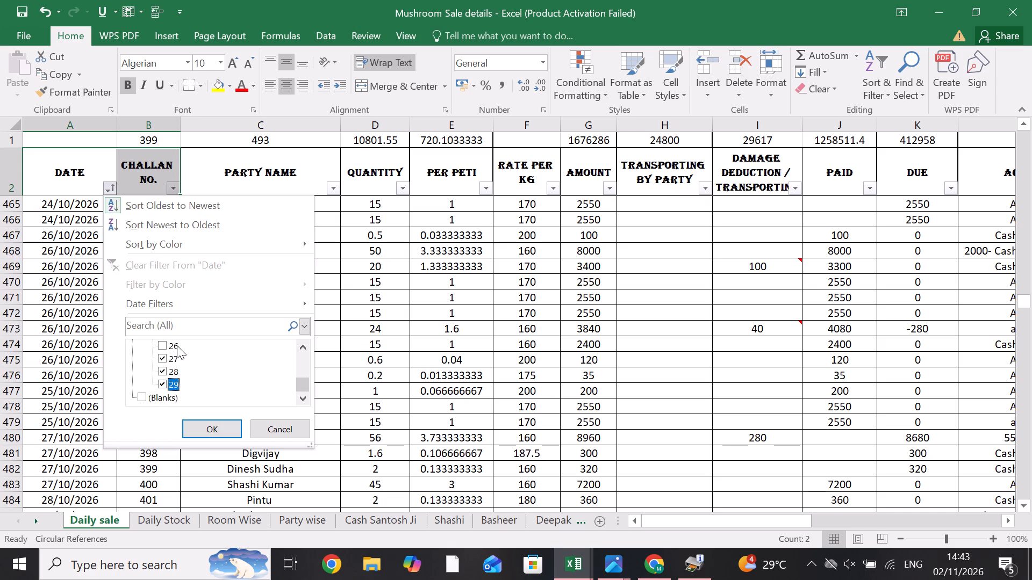
click(177, 345)
click(210, 423)
scroll(478, 352, down, 1)
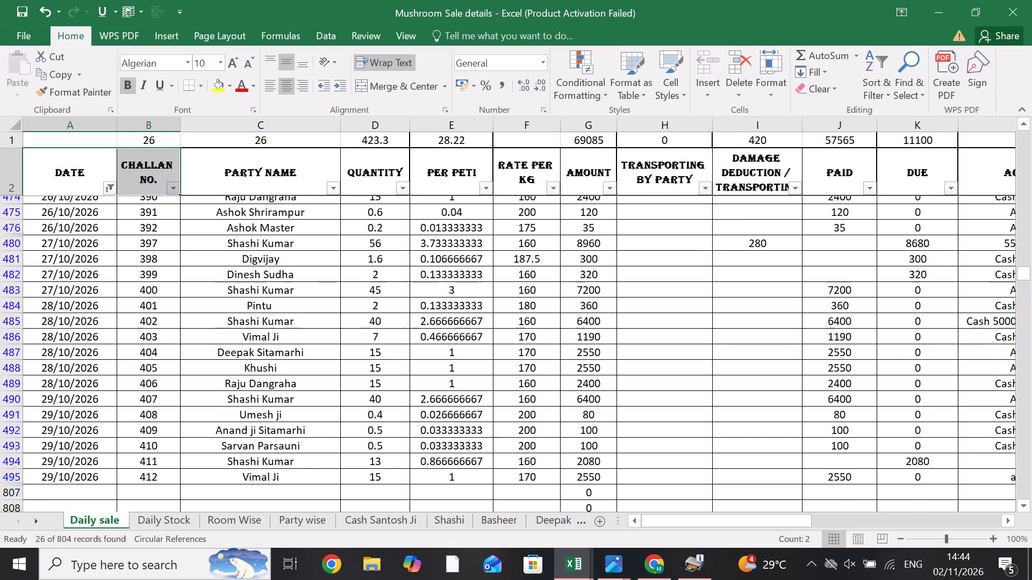
click(461, 246)
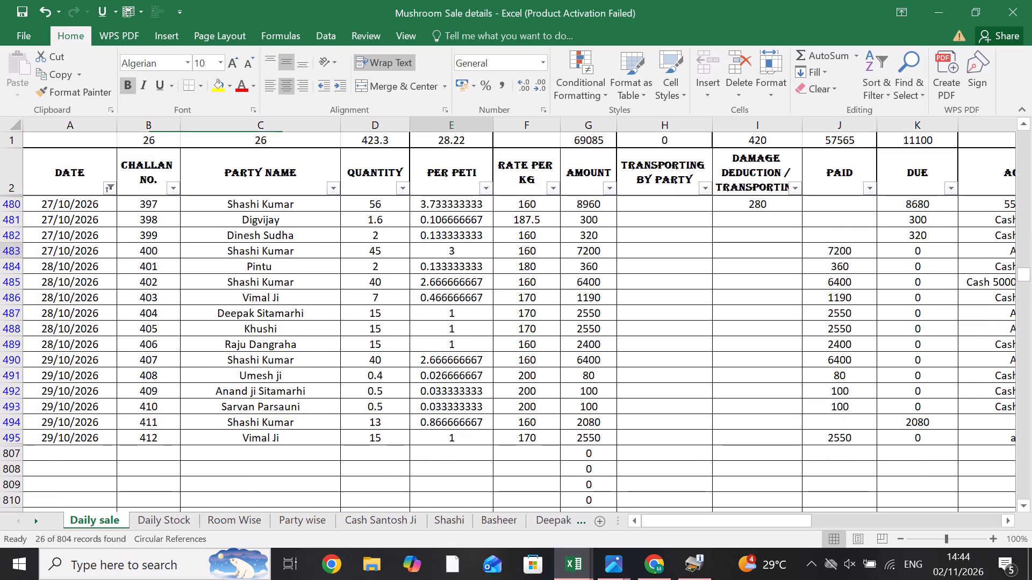
Filter the Party Name column to show only the party of challan 389.
click(336, 190)
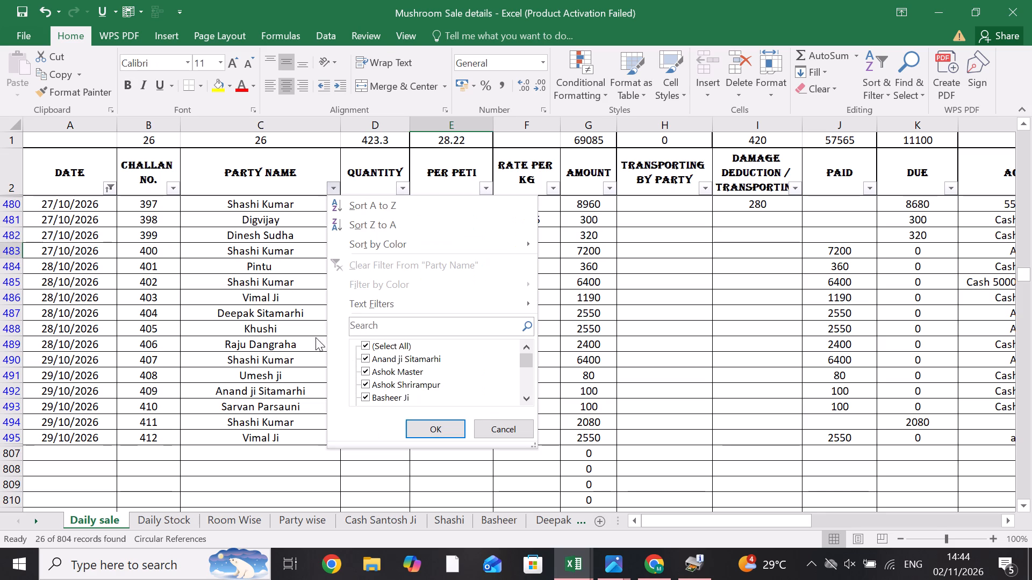
click(369, 343)
scroll(395, 370, down, 2)
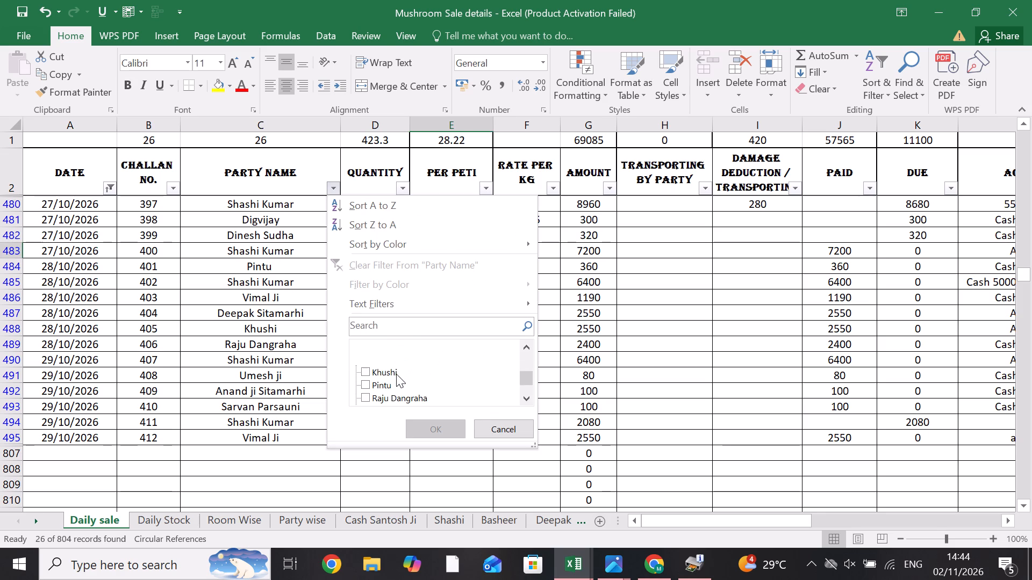
scroll(396, 374, down, 3)
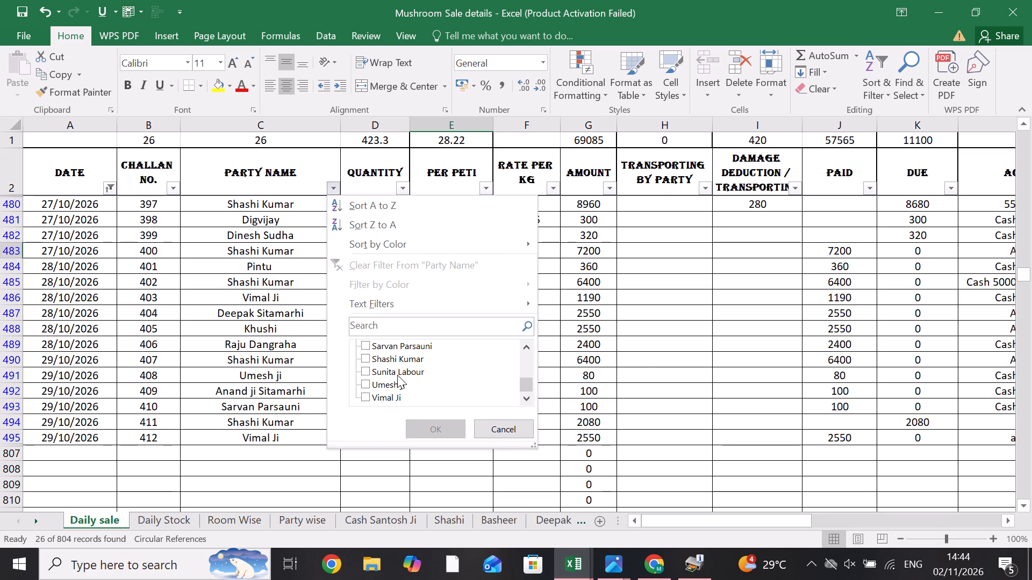
click(400, 358)
click(451, 432)
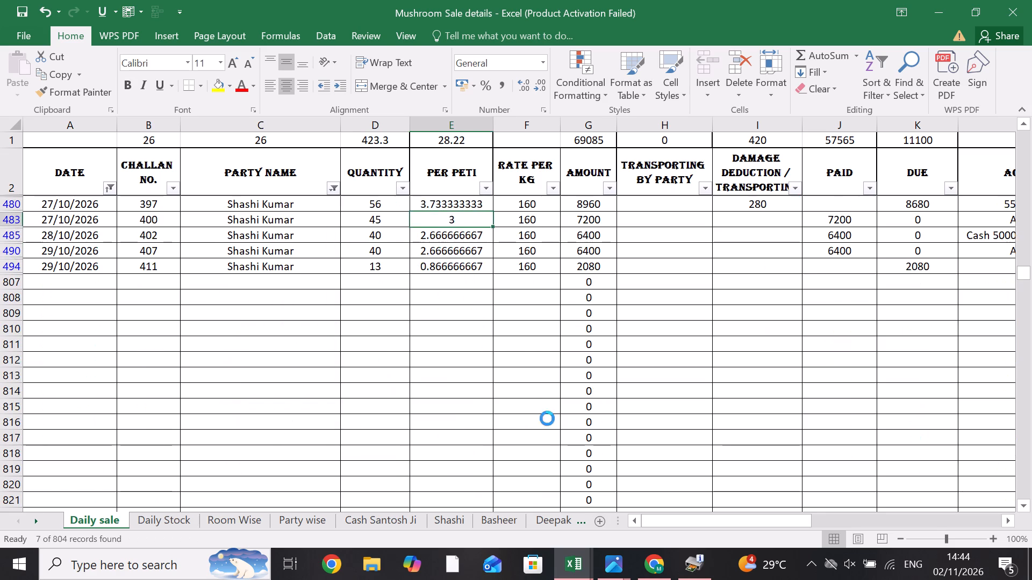
scroll(870, 410, up, 3)
Examine the deduction, paid, due and account entries of the filtered party's challans, especially 389, 397 and 400.
click(934, 222)
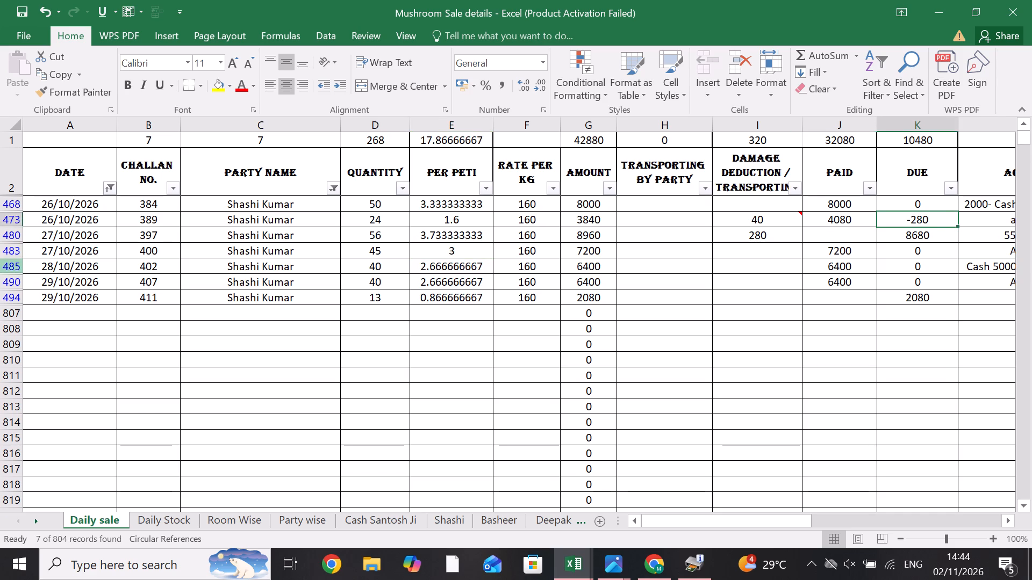
click(5, 233)
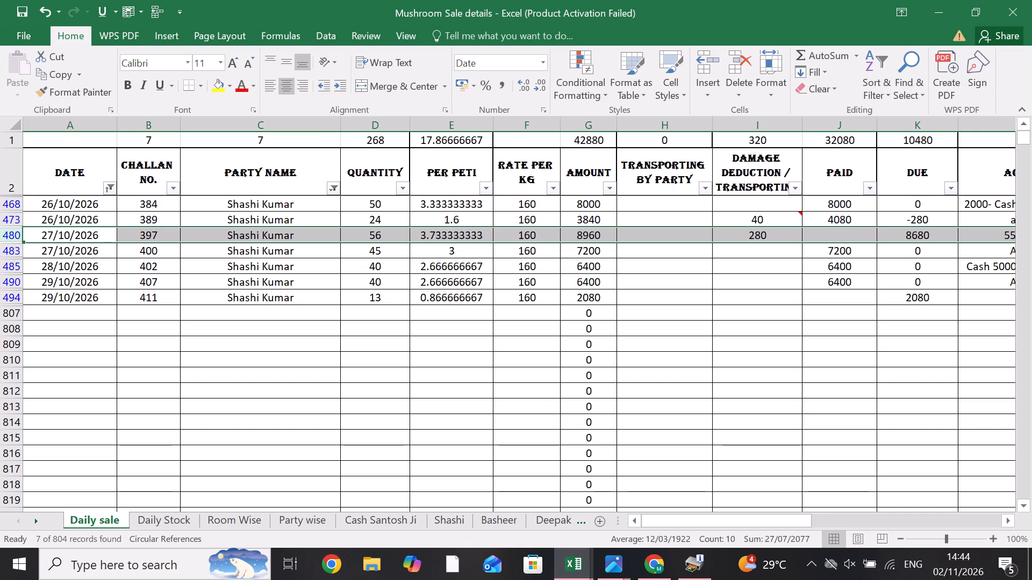
click(837, 249)
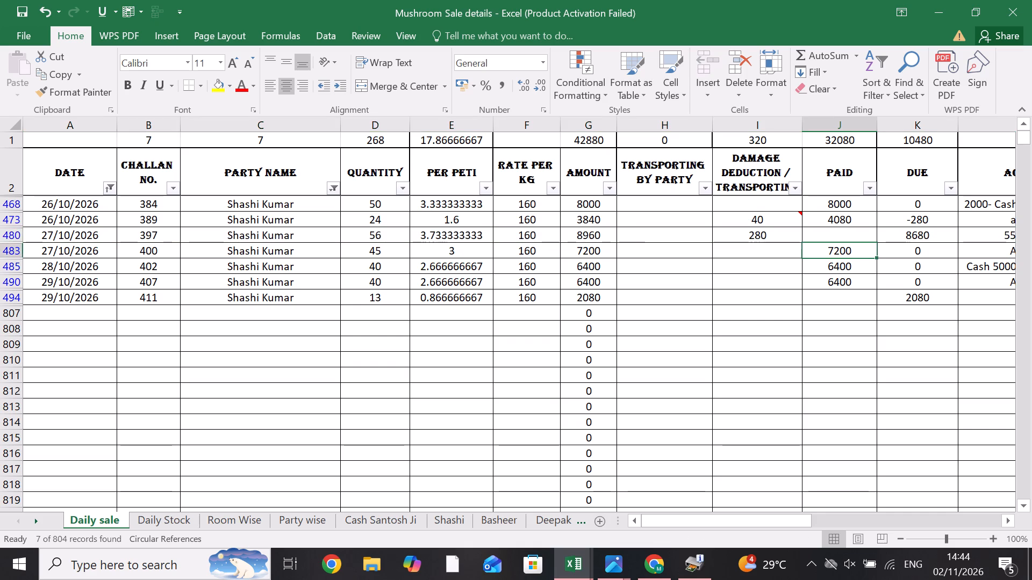
key(Right)
key(Up)
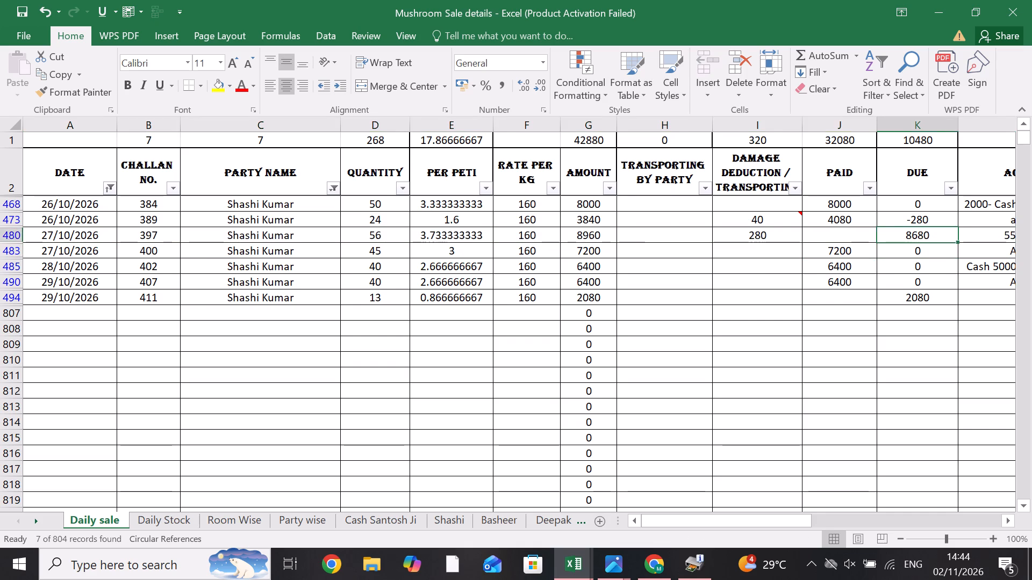
key(Right)
key(Left)
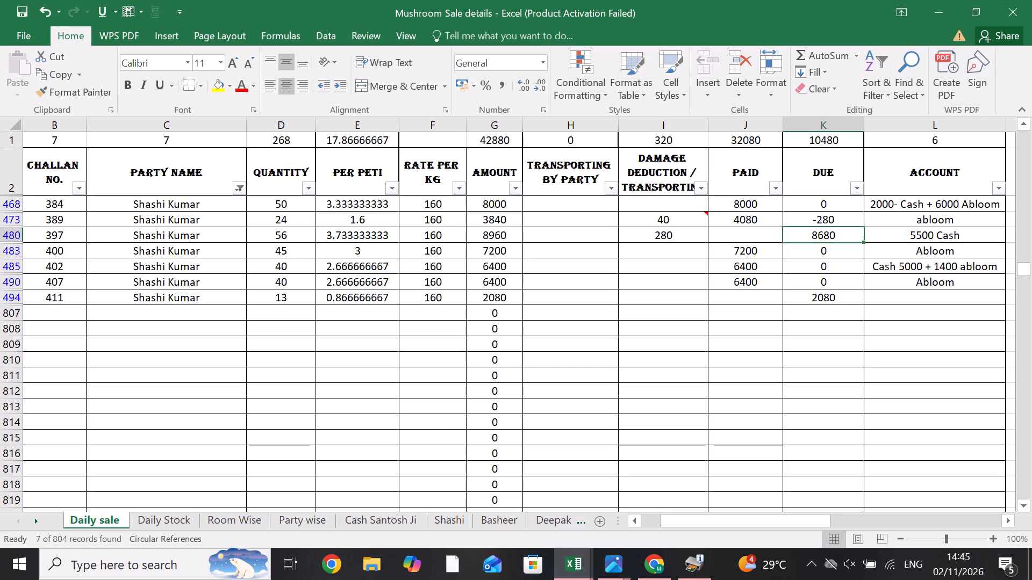
Reset the Party Name filter to show all parties again.
click(236, 197)
click(236, 191)
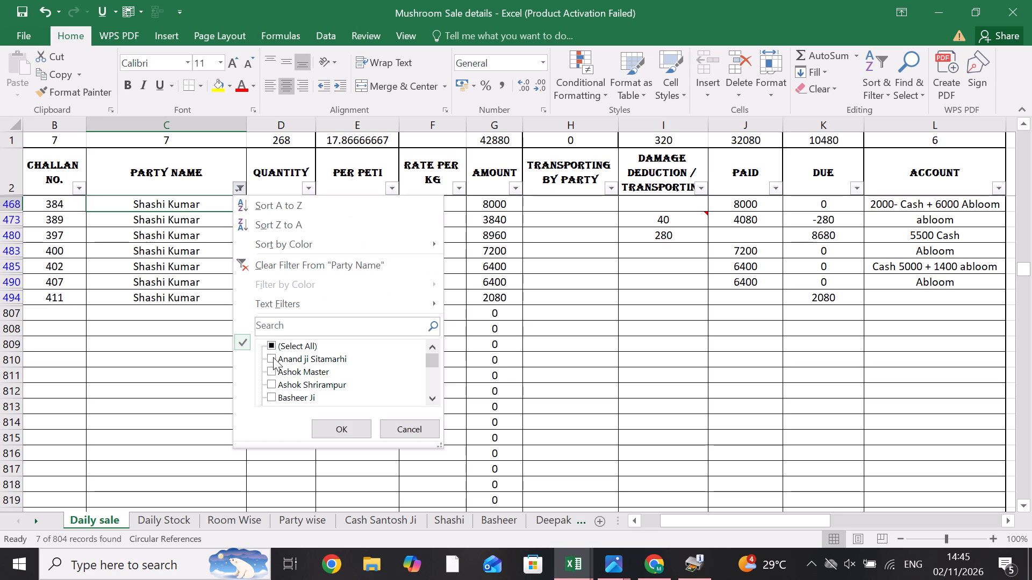
click(288, 343)
click(342, 436)
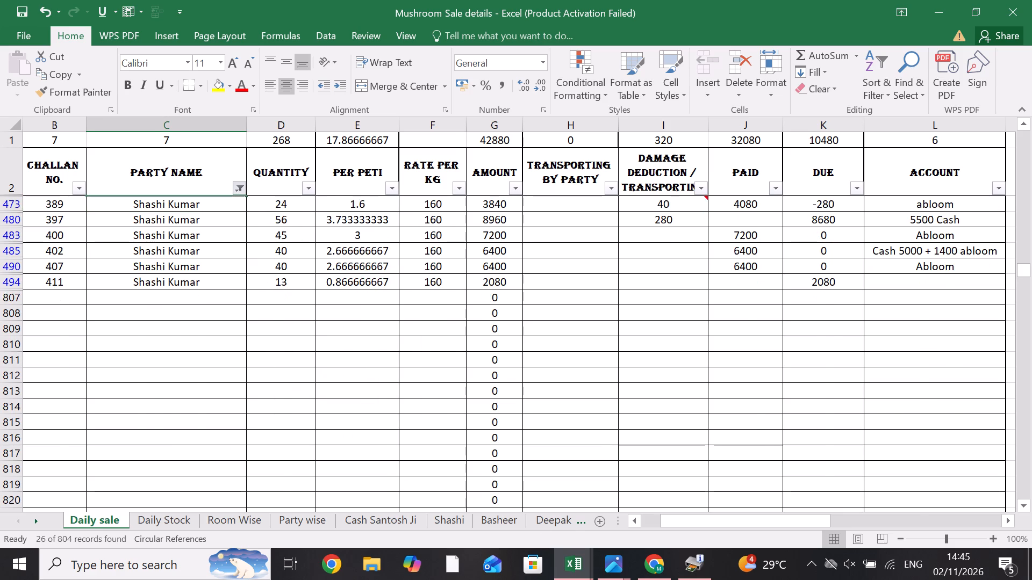
Exclude 26 October 2026 from the Date filter, keeping 27, 28 and 29 October selected.
drag(685, 524, 298, 439)
click(105, 182)
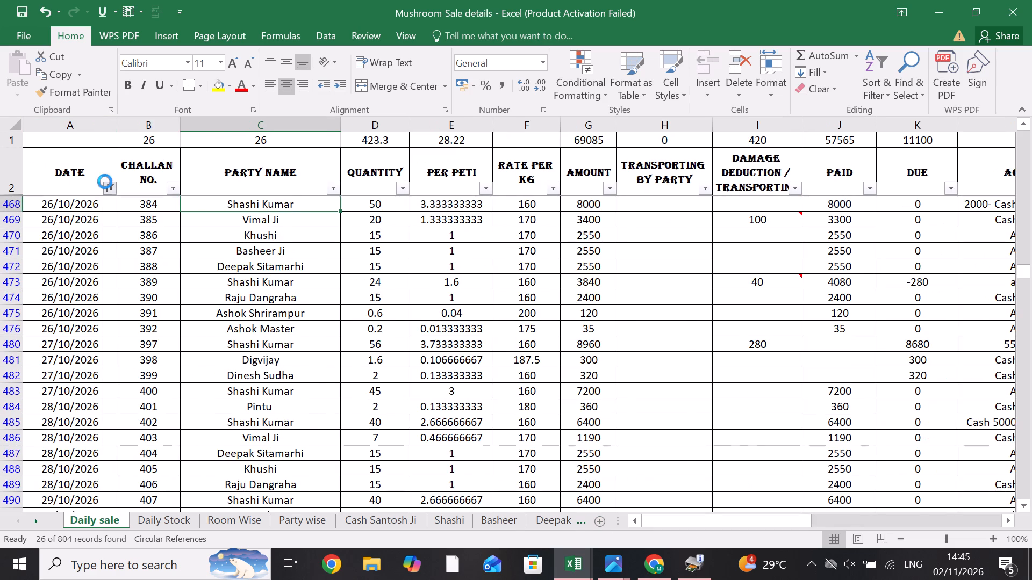
click(146, 395)
scroll(157, 395, down, 6)
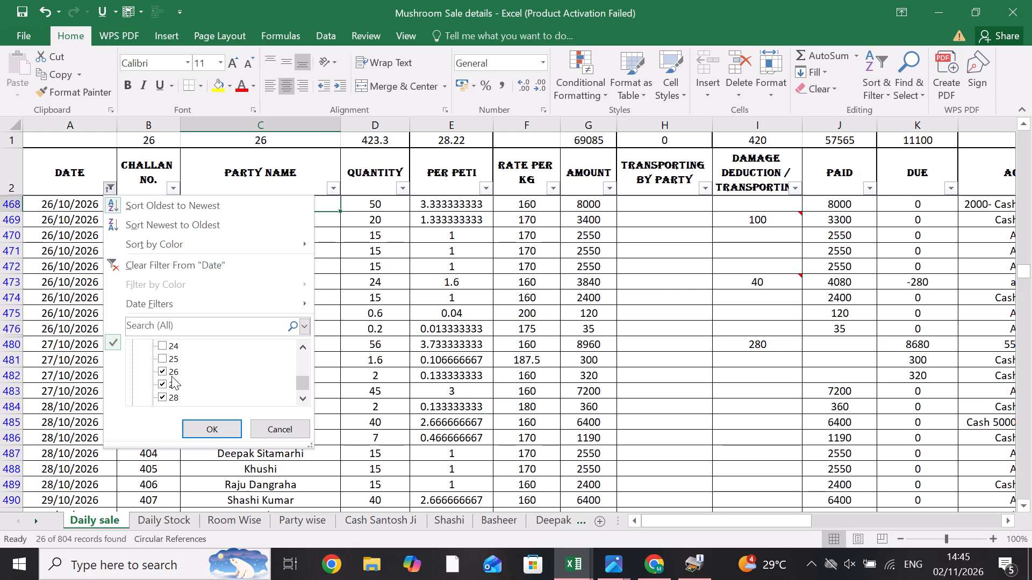
click(171, 376)
click(198, 426)
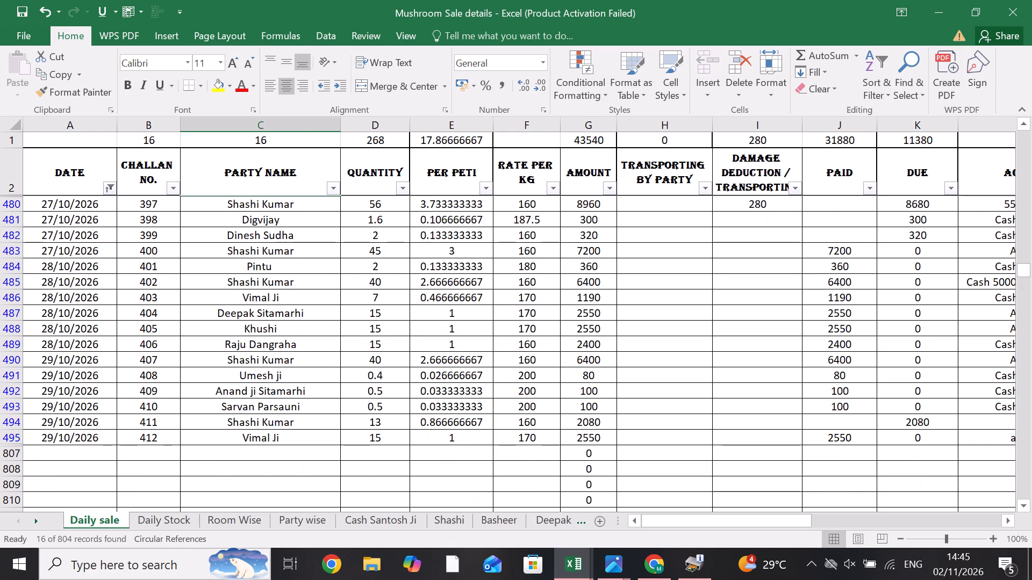
Look over the dates and party names of challans 397 to 407 in the filtered list.
scroll(389, 365, up, 1)
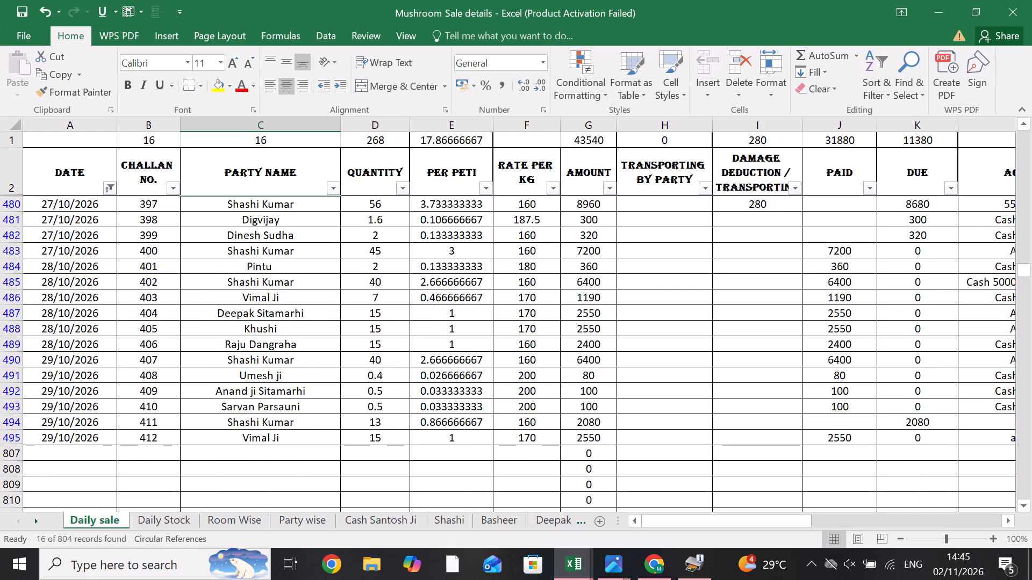
drag(232, 203, 233, 251)
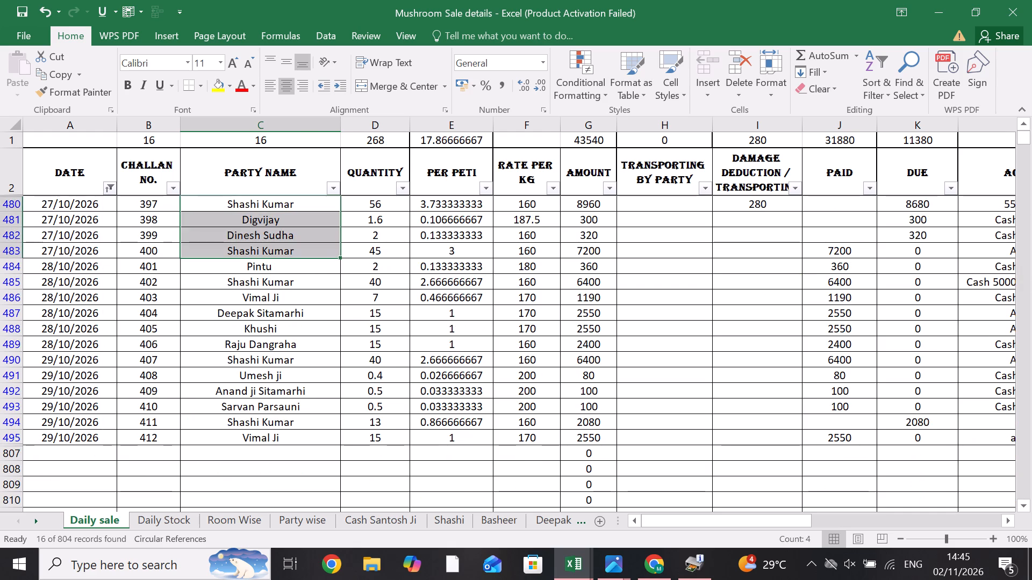
drag(233, 251, 48, 250)
click(235, 278)
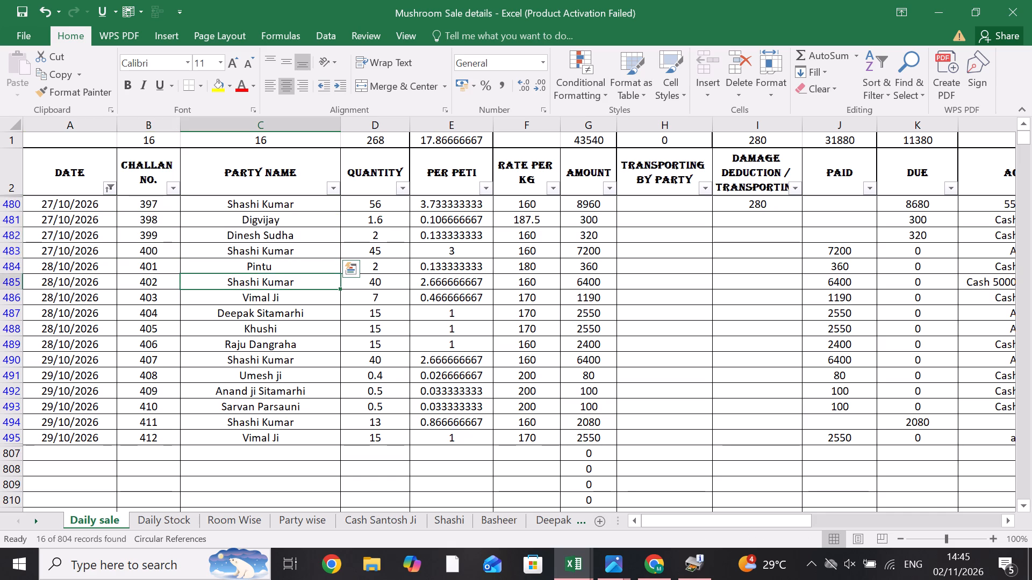
click(231, 328)
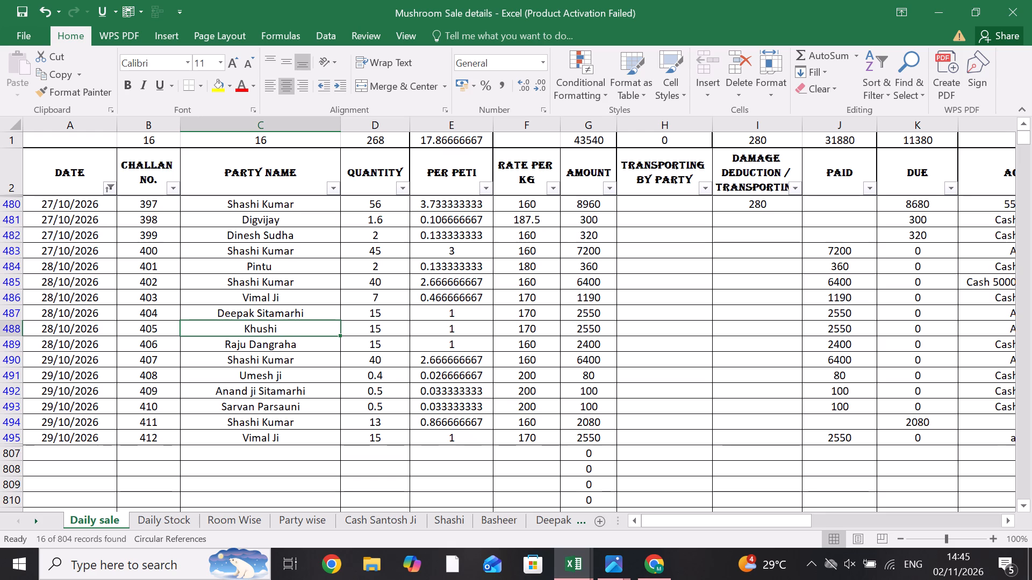
click(286, 360)
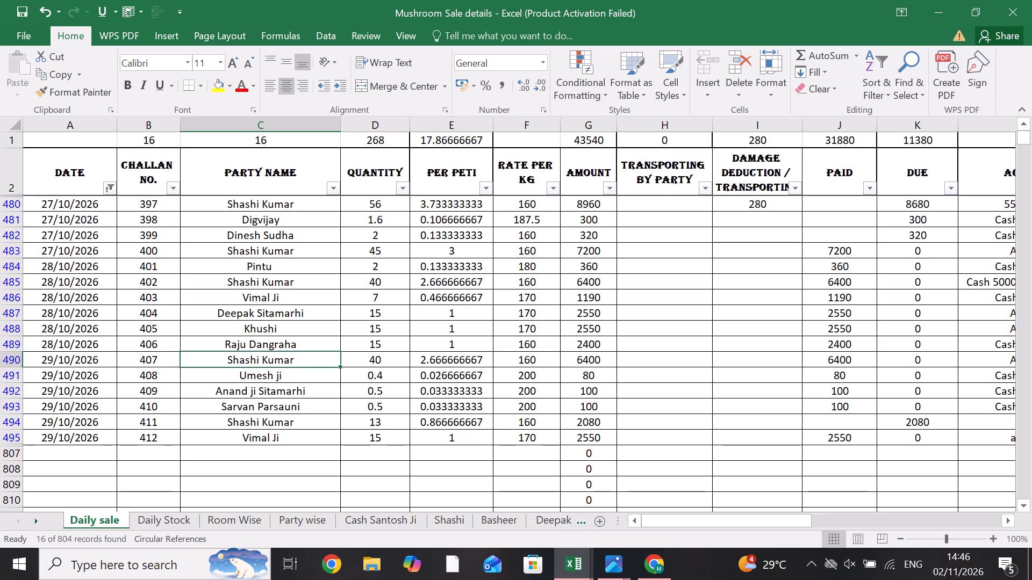
Examine challan 402's row from party name across to account, including its quantity, rate, amount, paid and due entries.
click(255, 280)
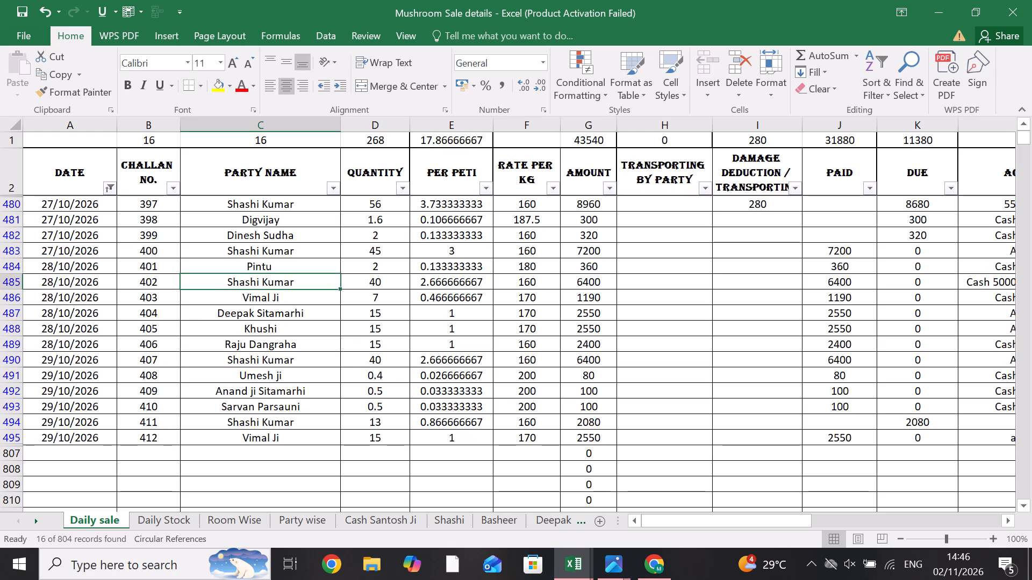
key(Right)
key(Right)
key(Right)
key(Right)
key(Right)
key(Right)
key(Right)
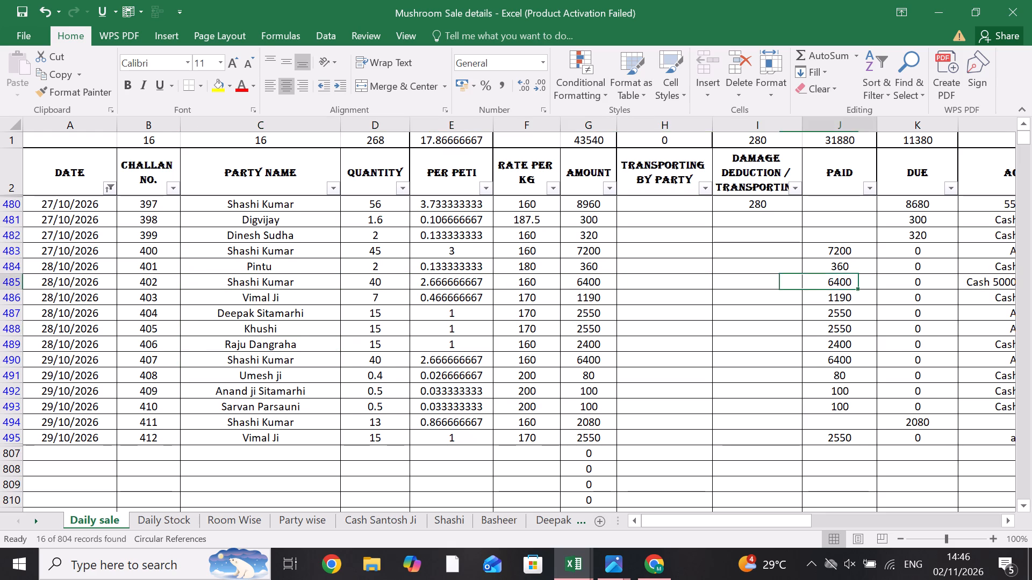
key(Right)
key(Right)
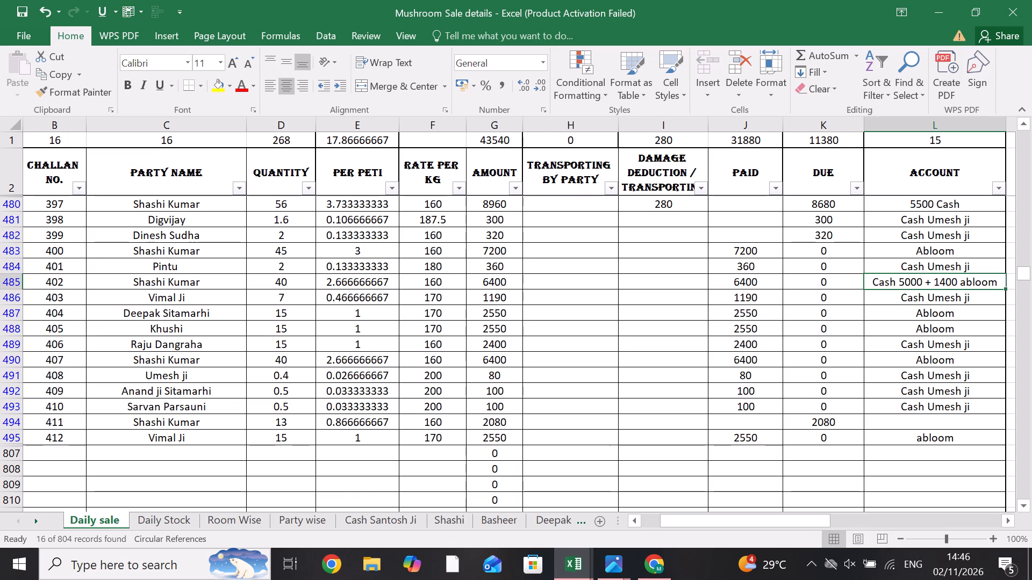
key(Left)
key(Left)
key(Left)
key(Left)
key(Left)
key(Left)
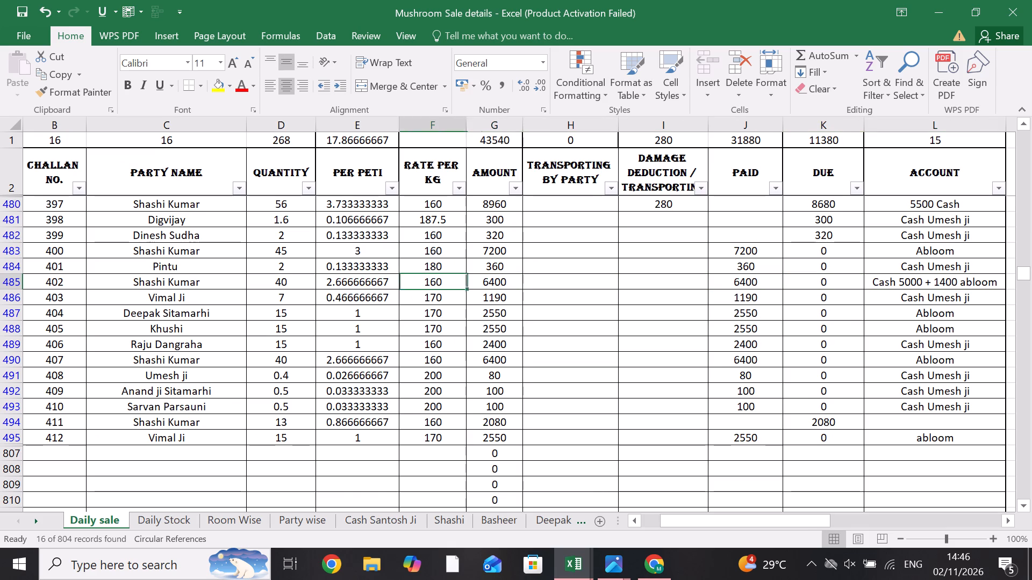
key(Left)
key(Left)
key(Left)
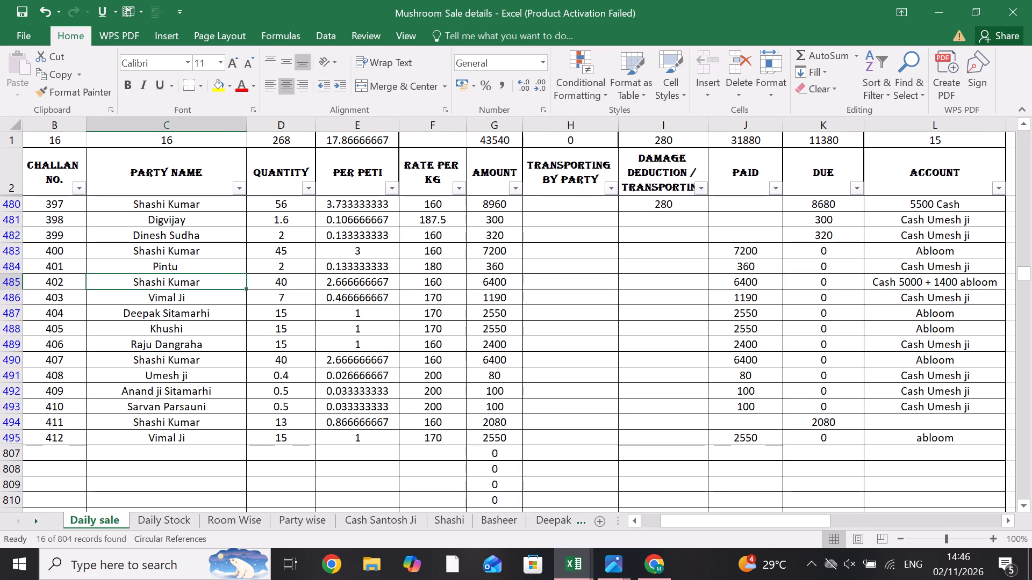
key(Right)
key(Right)
key(Right)
key(Right)
key(Right)
key(Right)
key(Right)
key(Right)
key(Right)
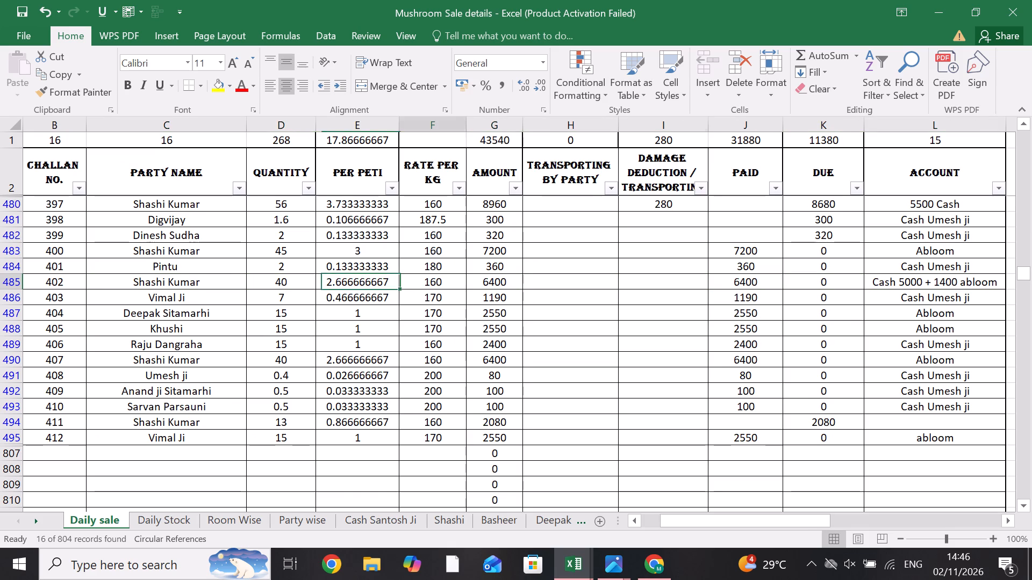
key(Left)
key(Left)
key(Left)
key(Left)
key(Left)
key(Left)
key(Left)
key(Left)
key(Left)
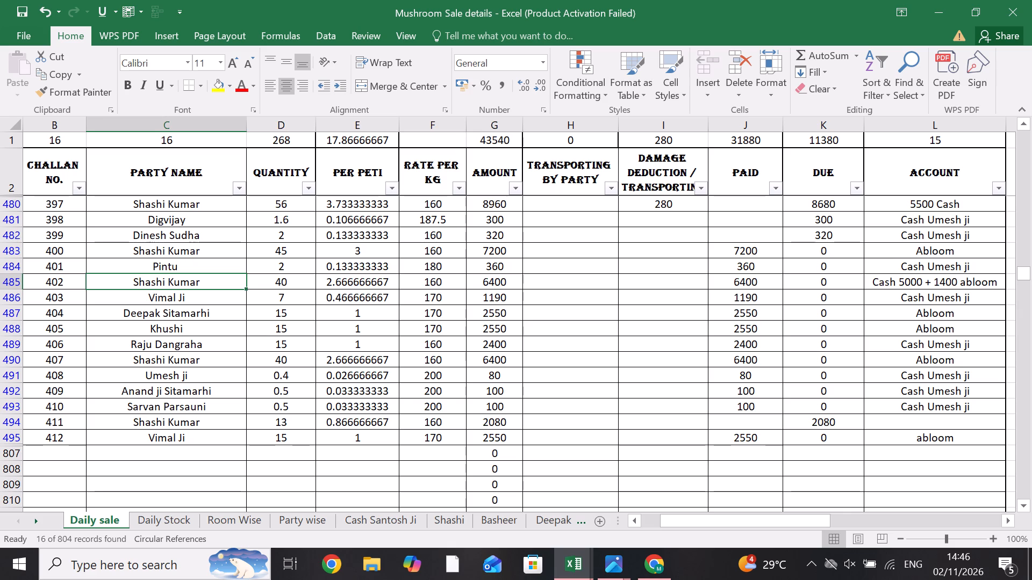
Examine the quantity, rate and amount entries of challans 400 and 404.
click(478, 255)
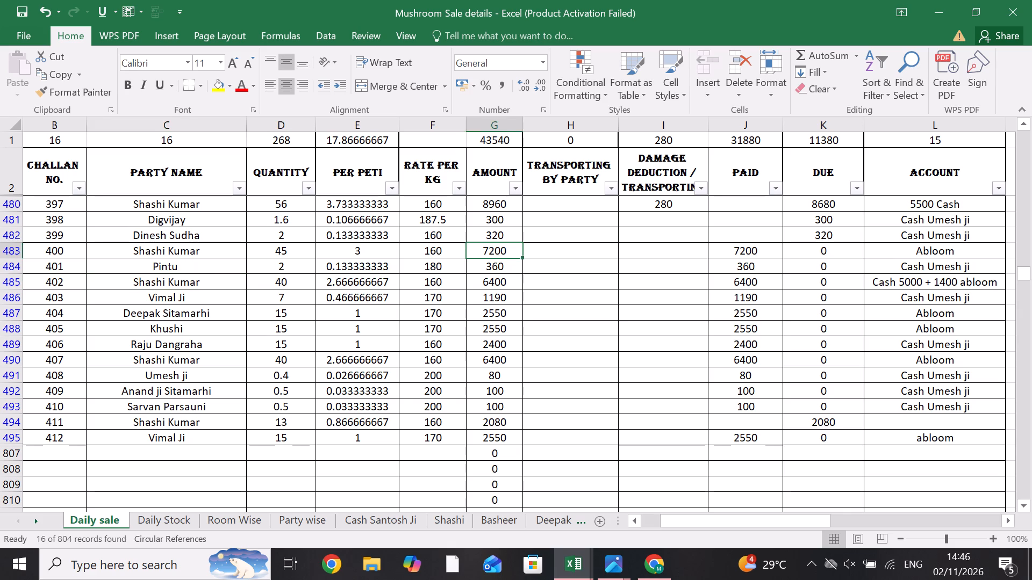
key(Left)
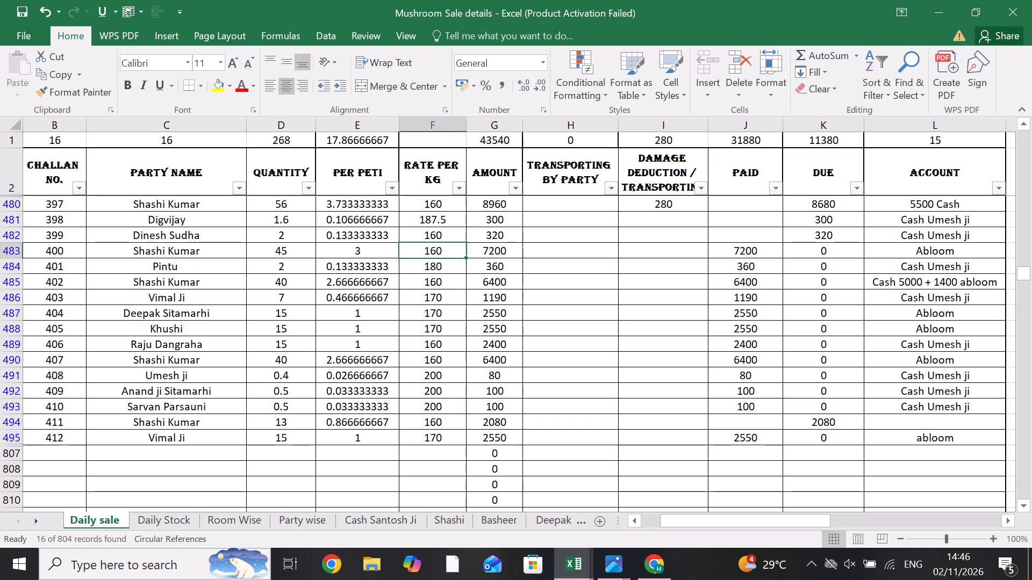
key(Left)
key(Left)
key(Left)
key(Left)
key(Down)
key(Down)
key(Down)
key(Down)
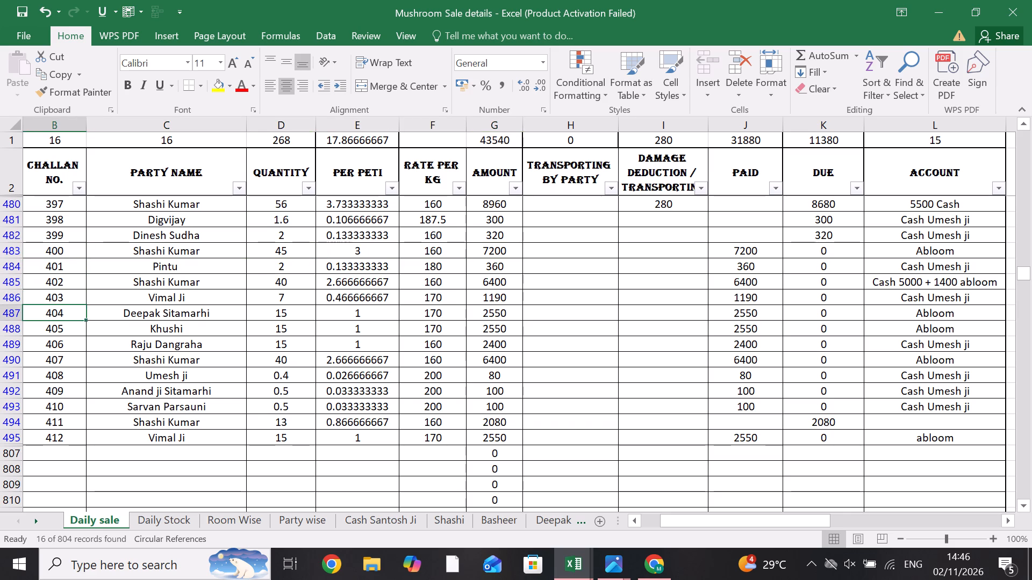
key(Right)
key(Right)
key(Right)
key(Right)
key(Right)
key(Down)
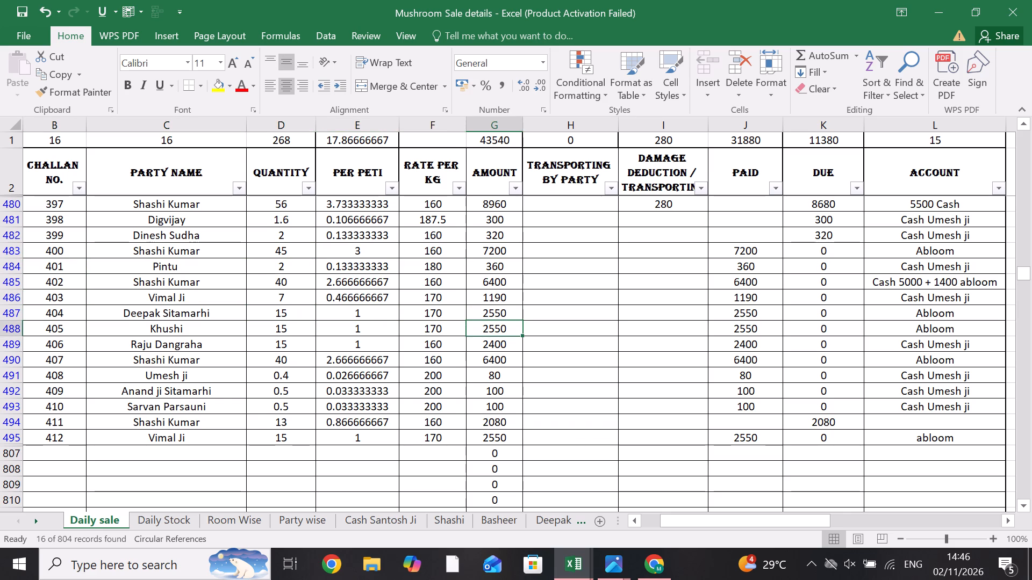
key(Up)
key(Left)
key(Left)
key(Left)
key(Left)
key(Left)
key(Left)
key(Left)
key(Left)
key(Left)
key(Left)
key(Right)
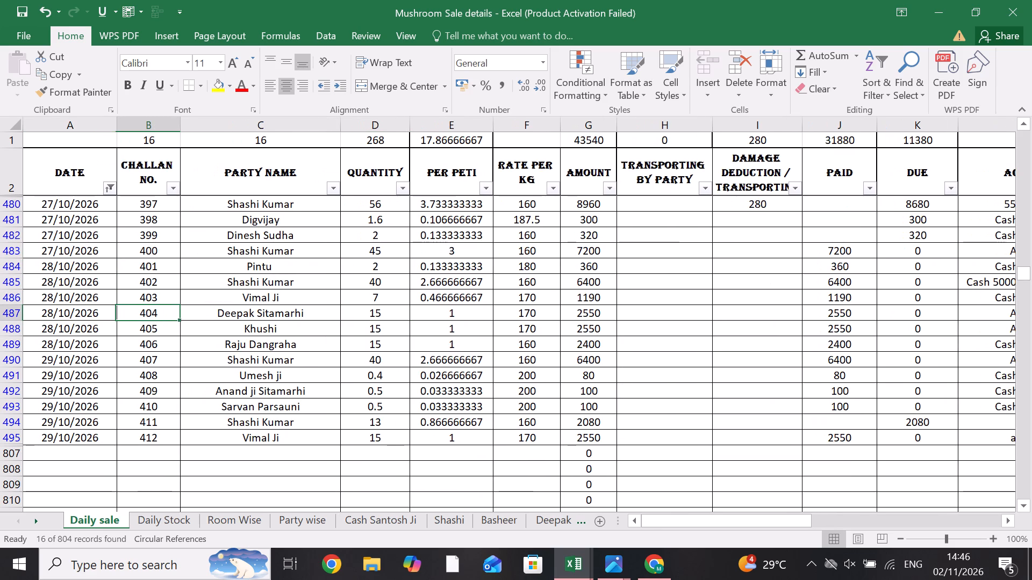
key(Right)
key(Right)
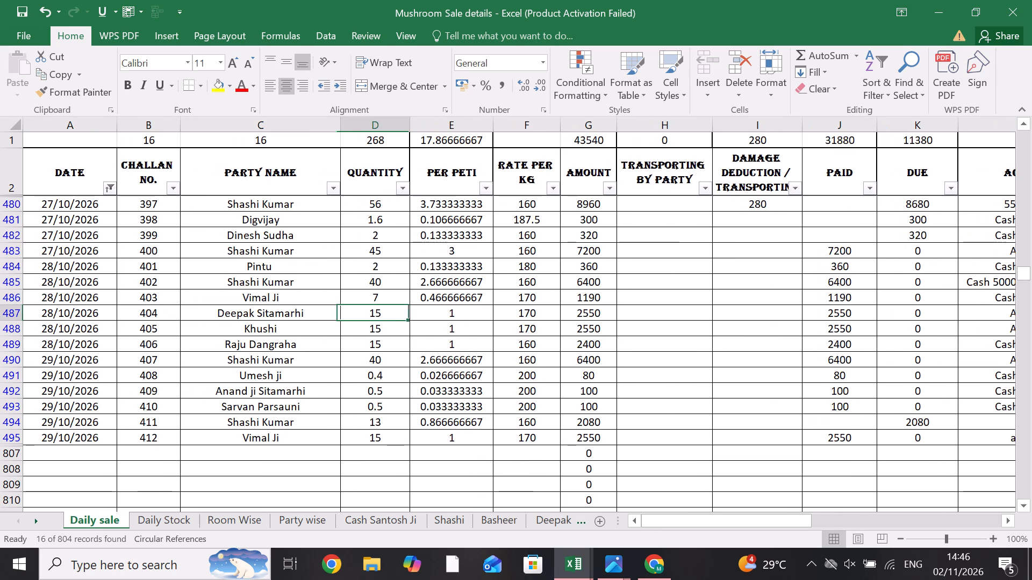
key(Left)
key(Left)
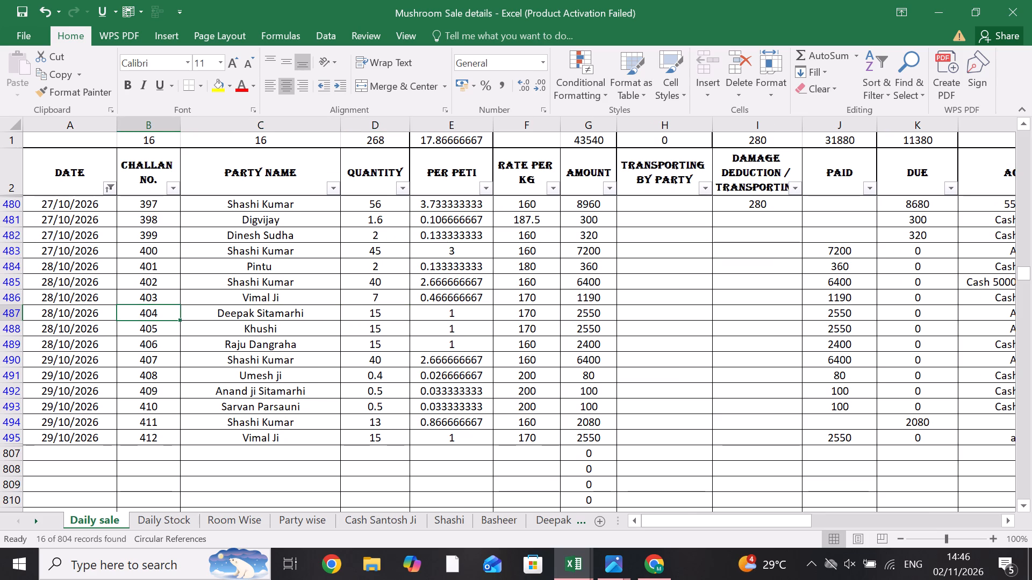
Go through challans 405 to 412 in order, and examine the quantity of challan 411.
key(Down)
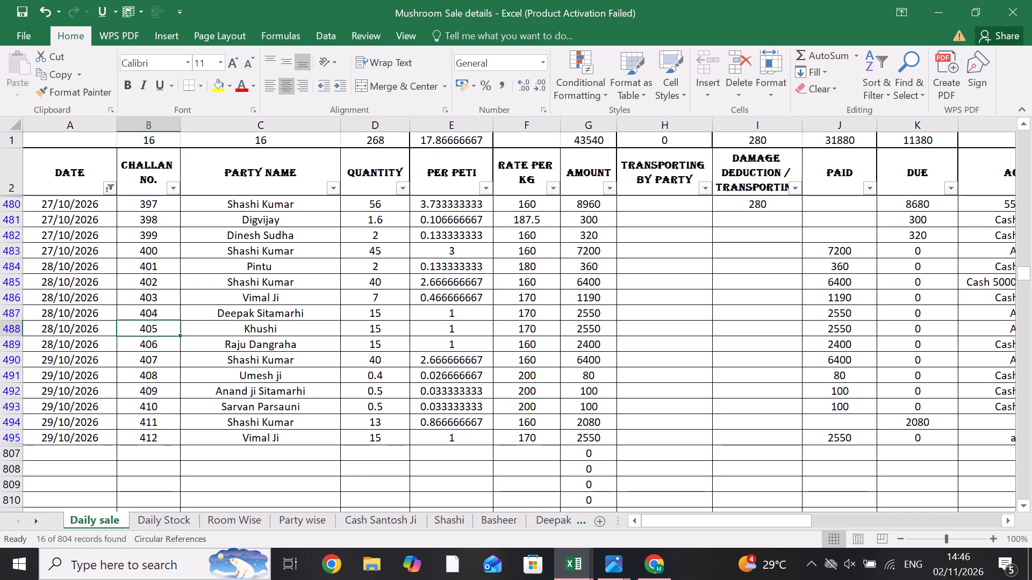
key(Down)
key(Down)
key(Down)
key(Down)
key(Down)
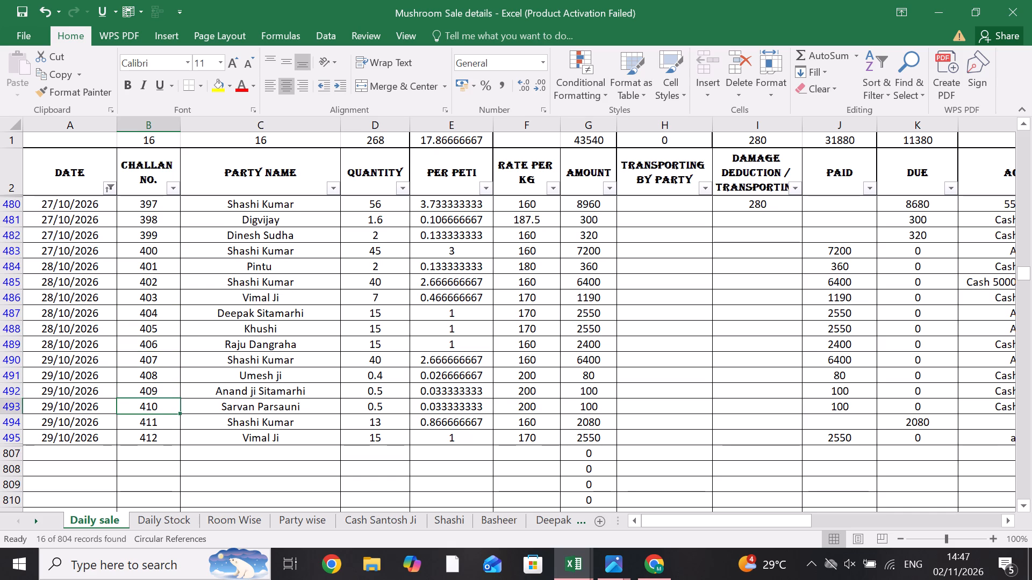
key(Down)
key(Down)
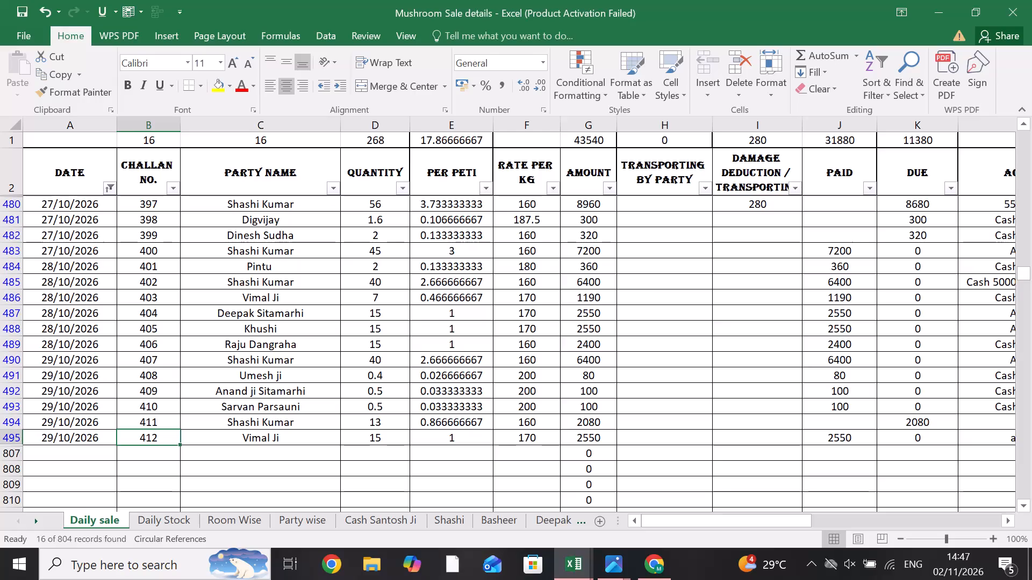
key(Up)
key(Up)
key(Down)
key(Right)
key(Right)
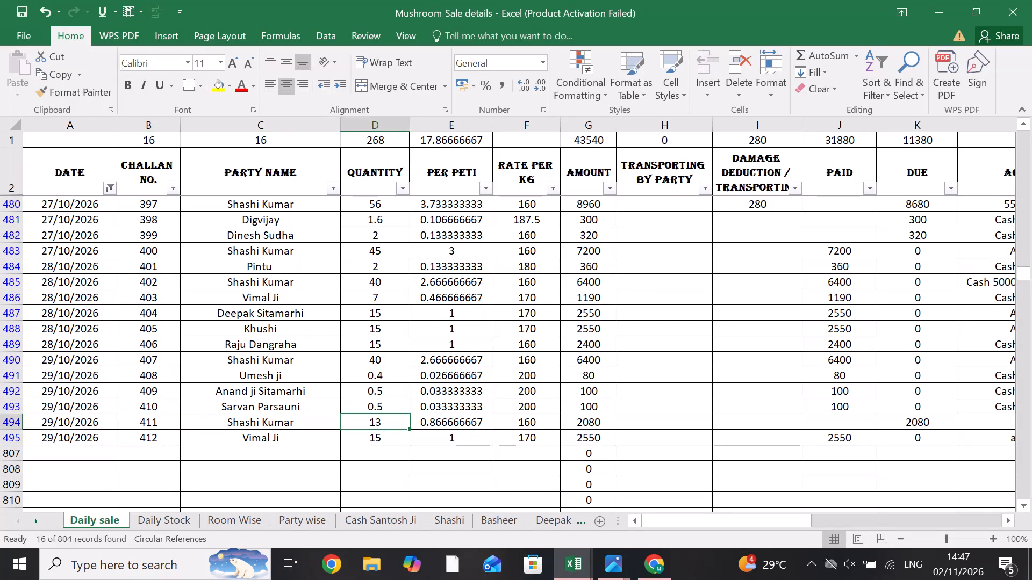
key(Right)
key(Left)
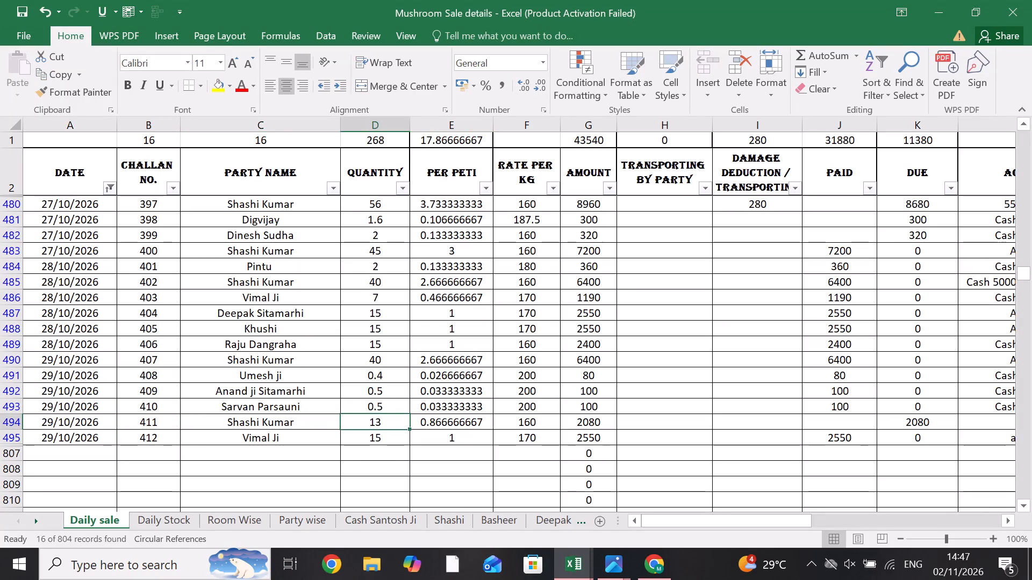
Examine challan 407's entries and compare its rate per kg with the neighbouring 28 and 29 October challans.
key(Left)
key(Up)
key(Up)
key(Up)
key(Up)
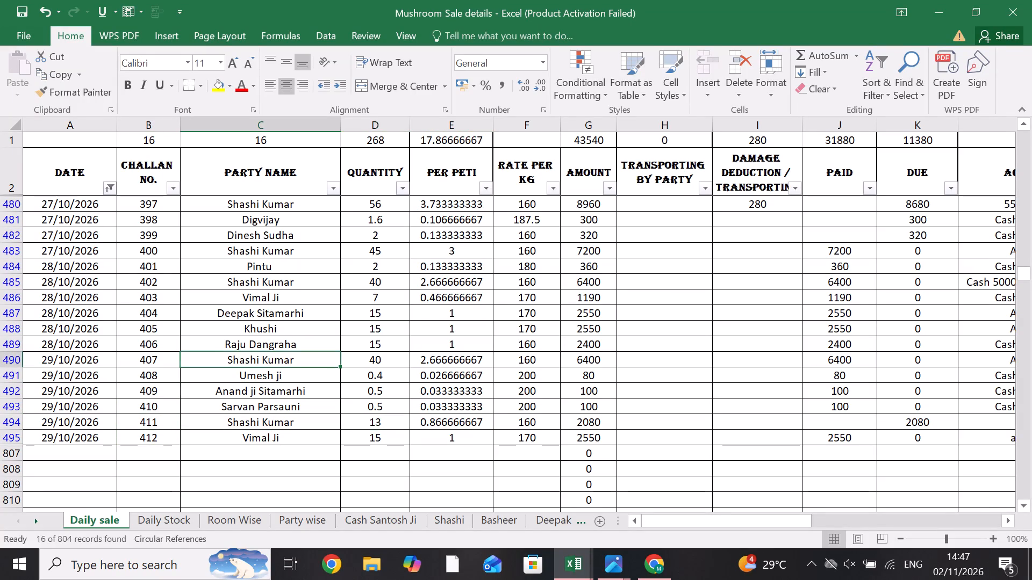
key(Right)
key(Right)
key(Right)
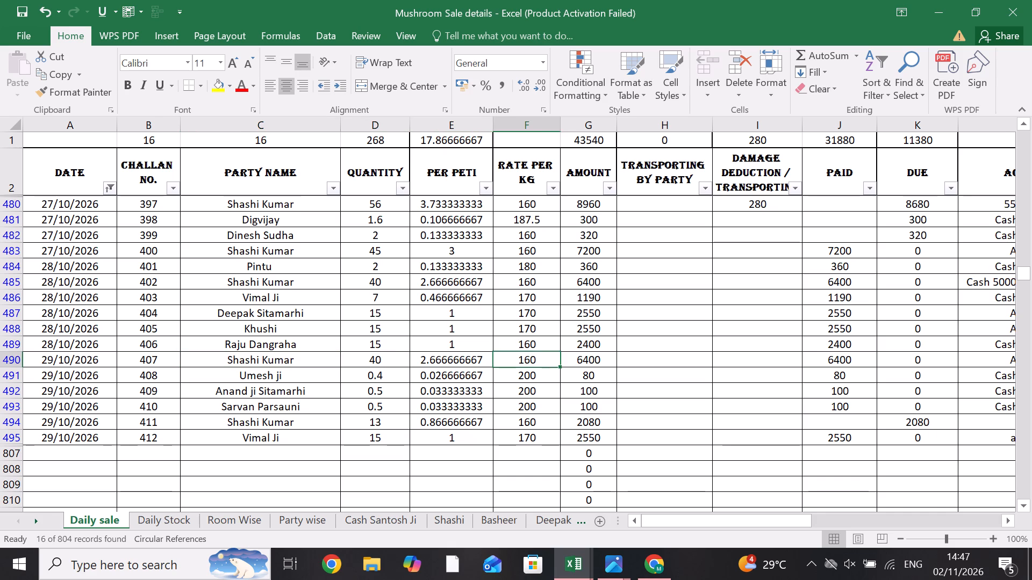
key(Up)
key(Up)
key(Up)
key(Up)
key(Down)
key(Down)
key(Down)
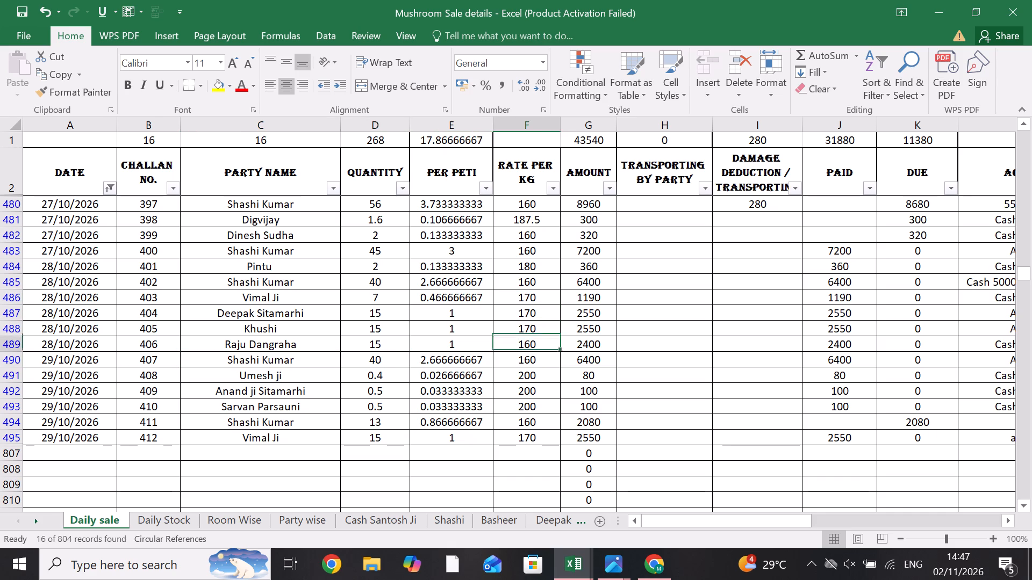
key(Down)
key(Down)
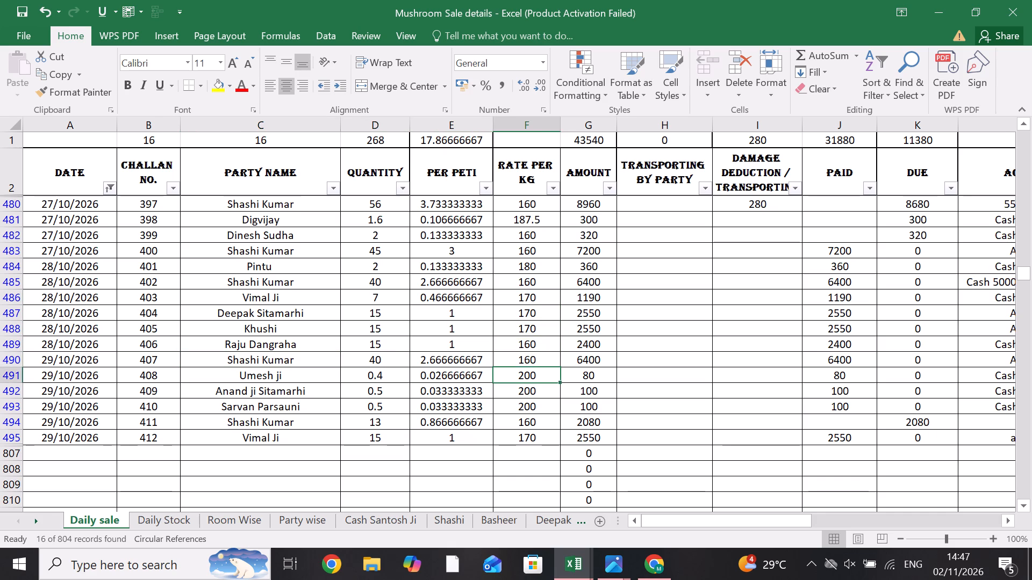
key(Up)
key(Left)
key(Left)
key(Left)
key(Left)
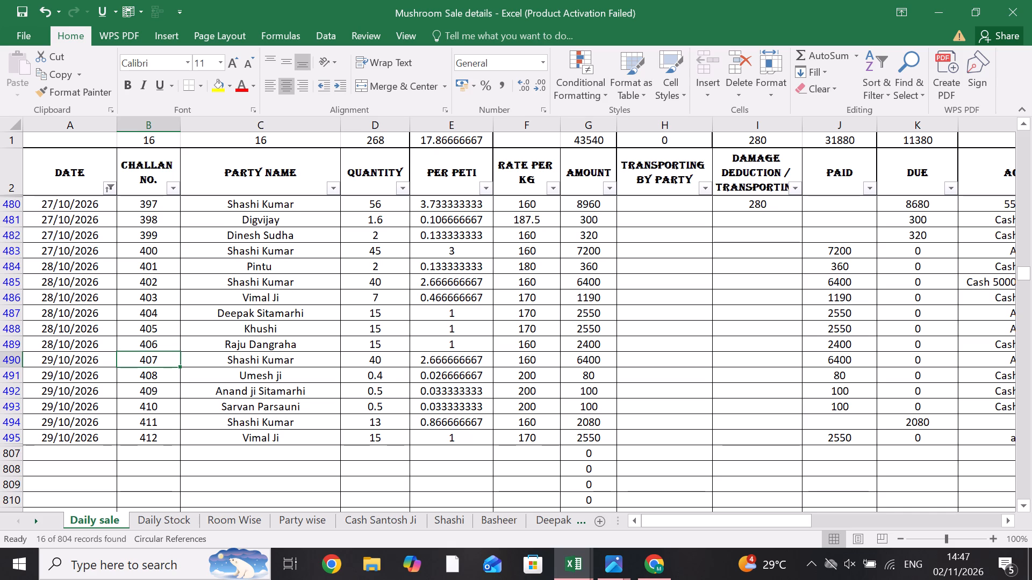
scroll(536, 228, up, 1)
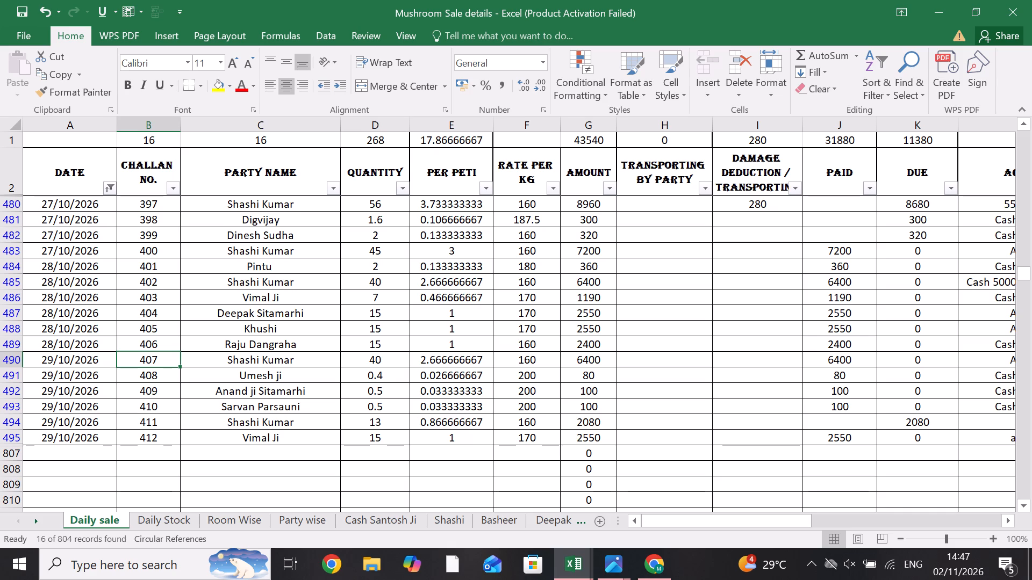
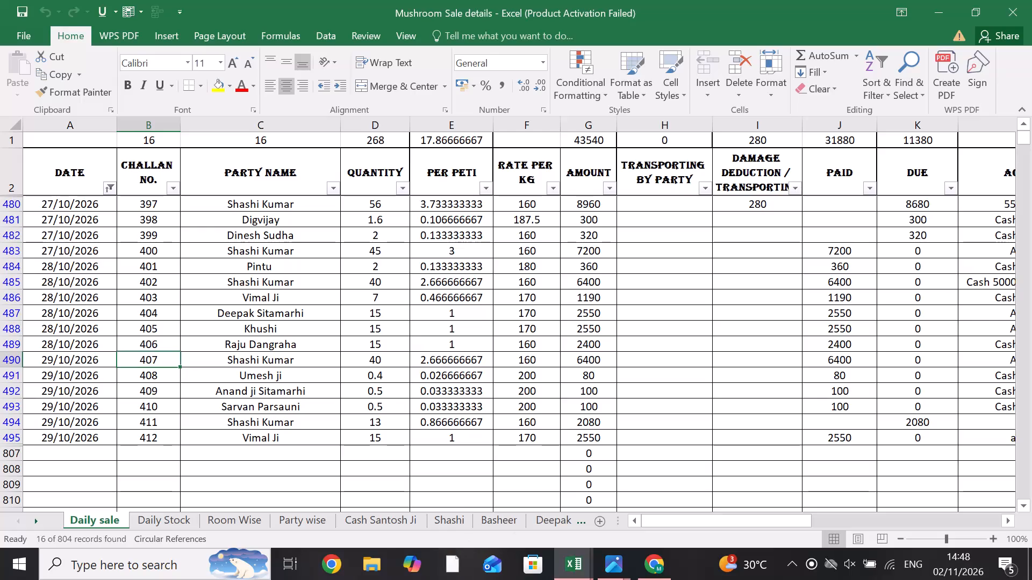
Open the Deepak party sheet and examine its October challan sales against the dated payments and their challan numbers.
click(557, 518)
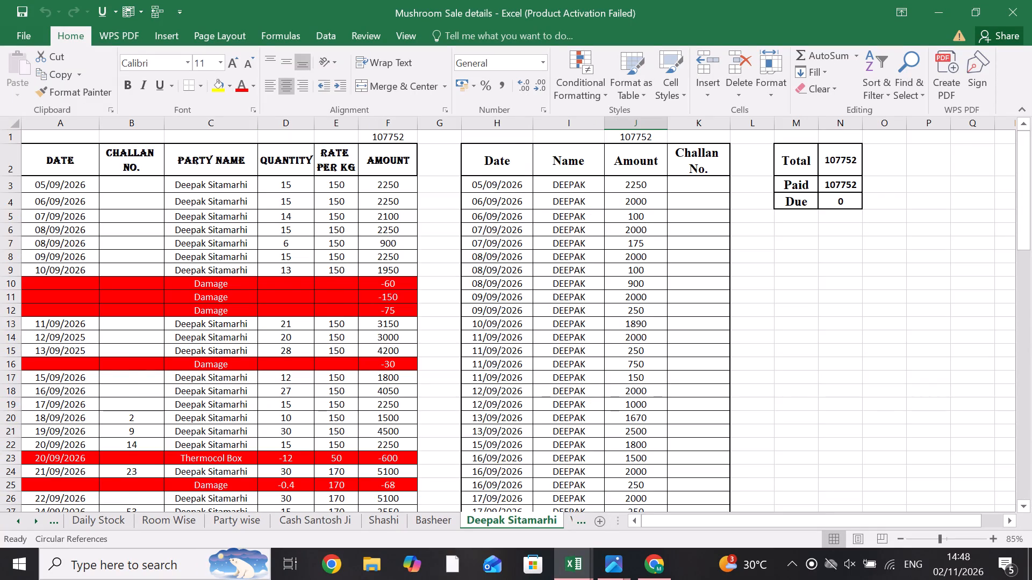
scroll(596, 359, down, 2)
scroll(520, 437, down, 2)
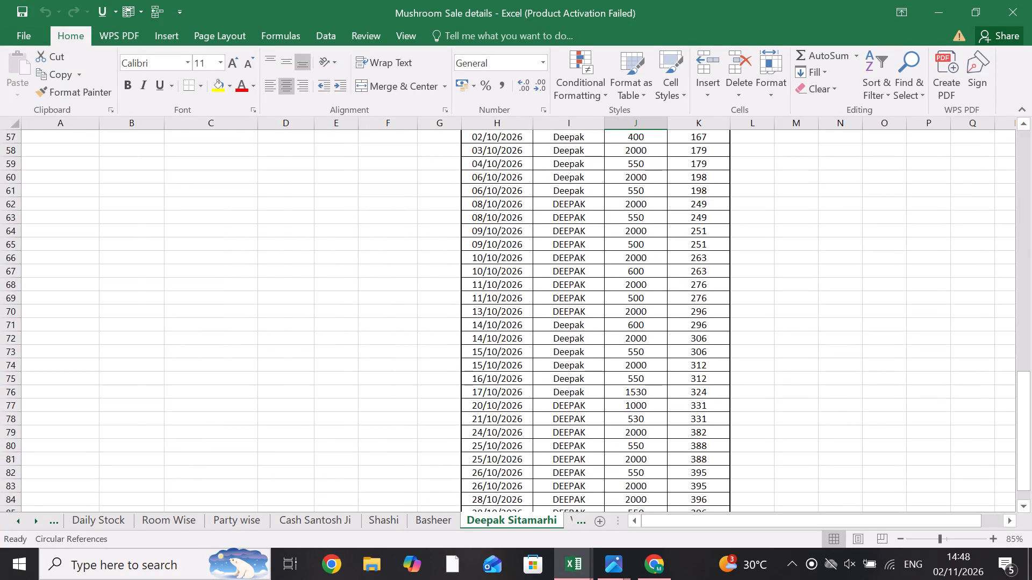
scroll(505, 422, up, 2)
click(59, 397)
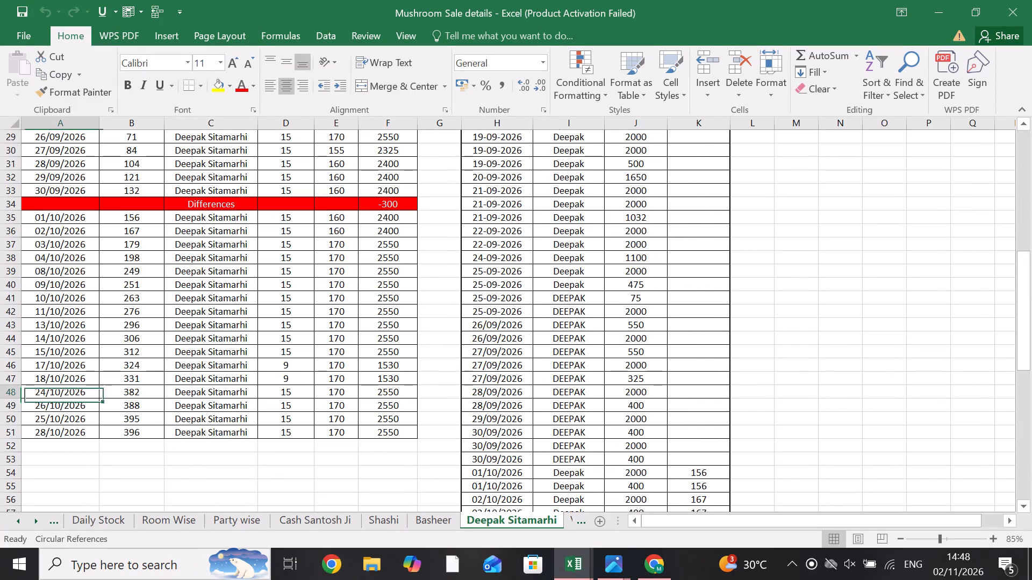
scroll(915, 323, down, 1)
scroll(816, 362, down, 1)
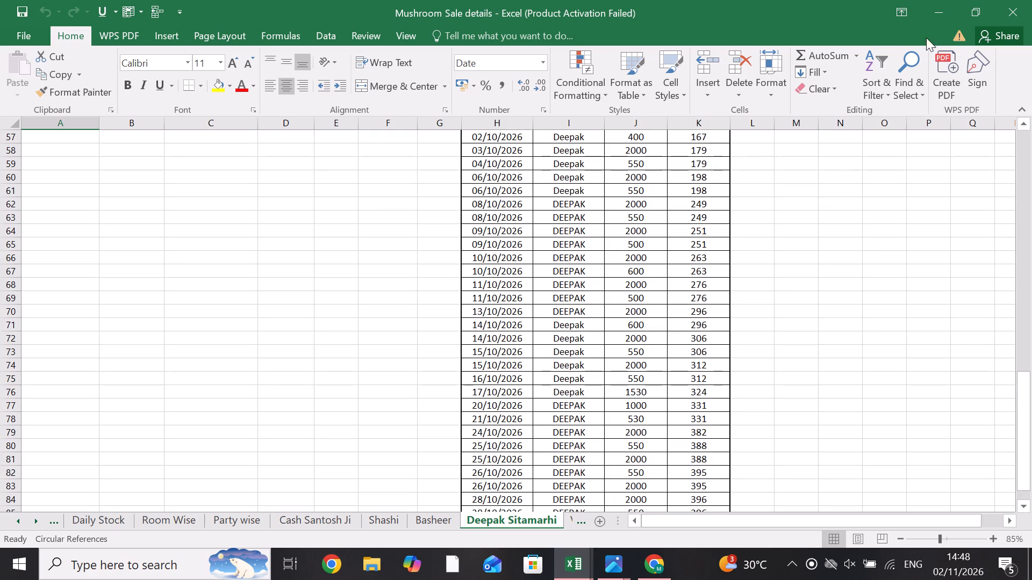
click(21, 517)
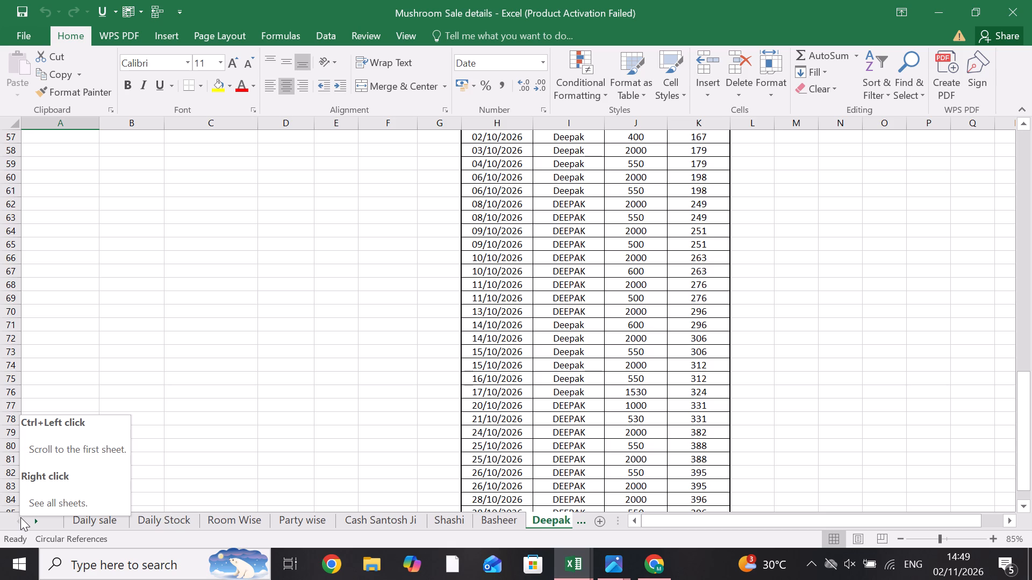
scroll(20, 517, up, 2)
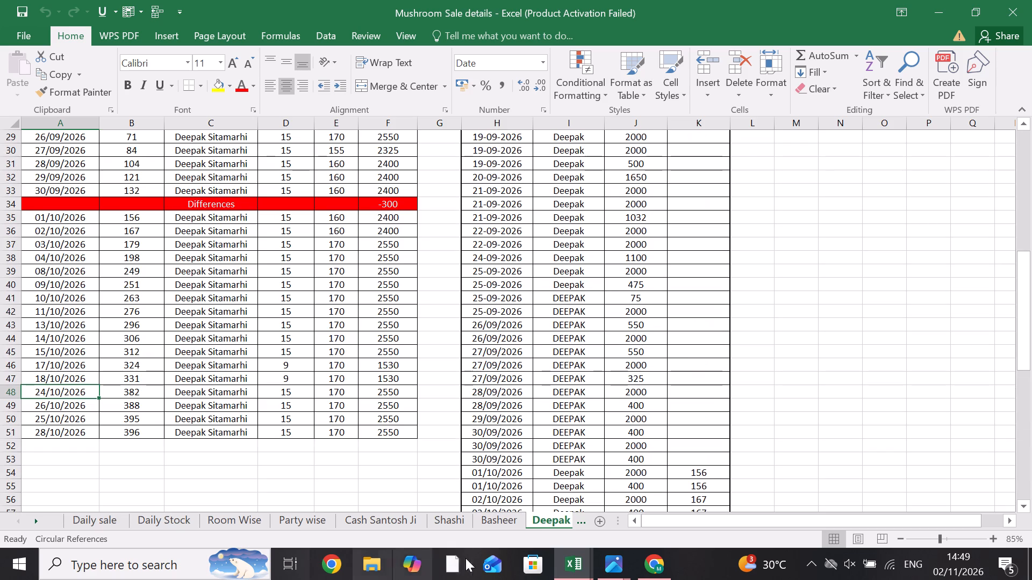
Close the open WhatsApp challan image windows dated 2026-10-31 and 2026-11-01 in the photo viewer, one after another.
click(585, 564)
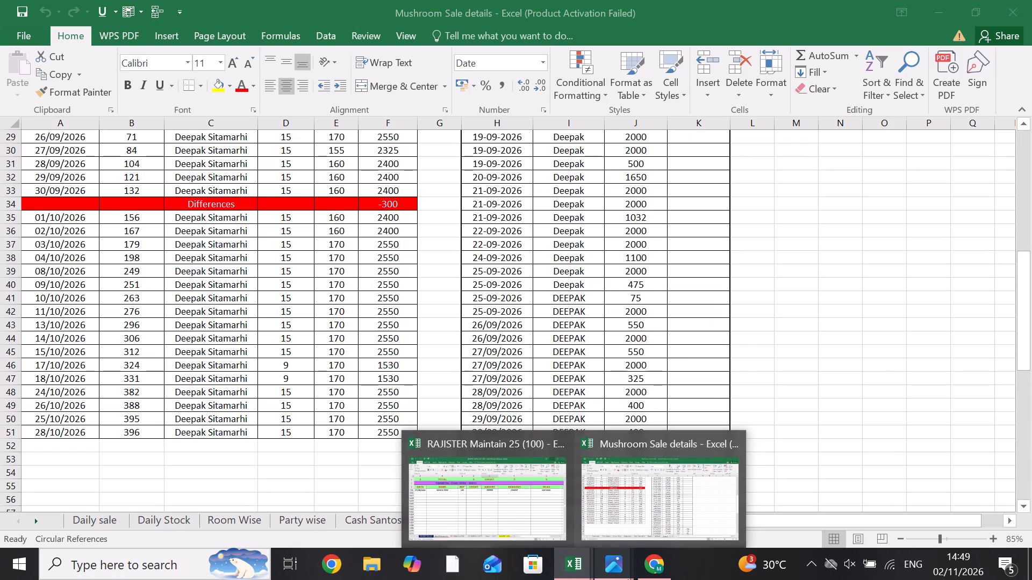
click(612, 569)
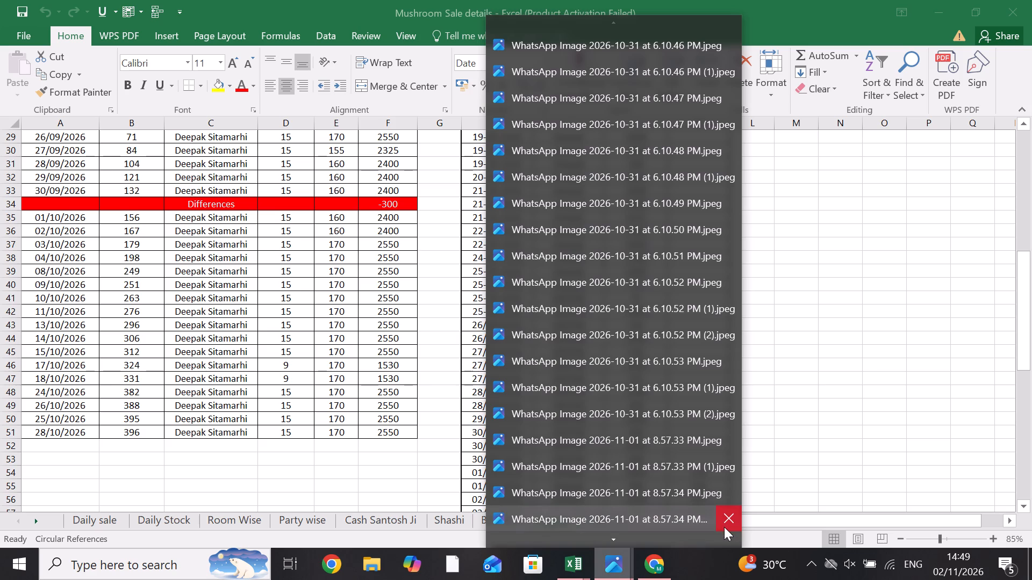
triple_click(725, 526)
double_click(725, 526)
click(725, 526)
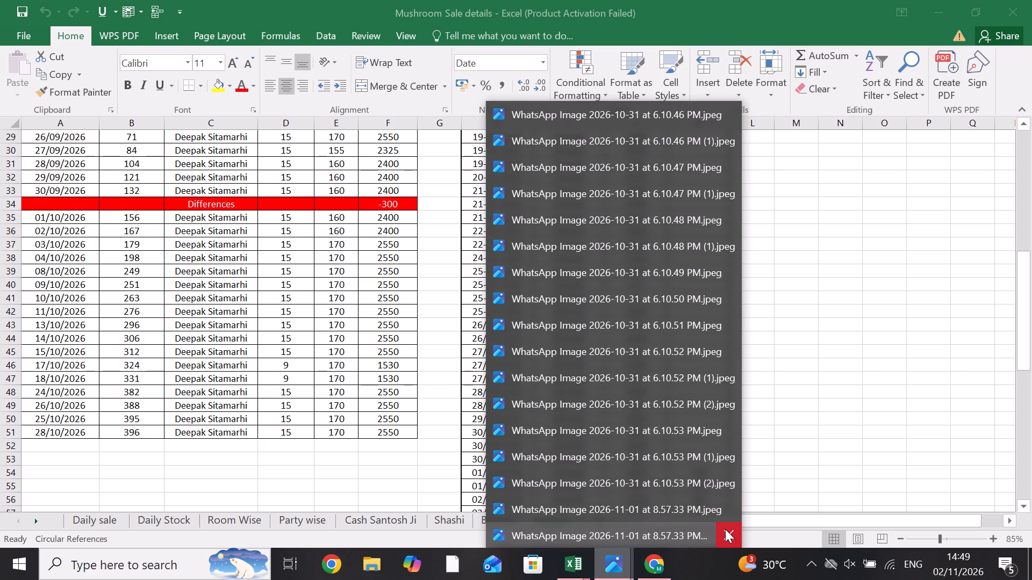
triple_click(725, 529)
triple_click(725, 529)
click(725, 529)
triple_click(725, 529)
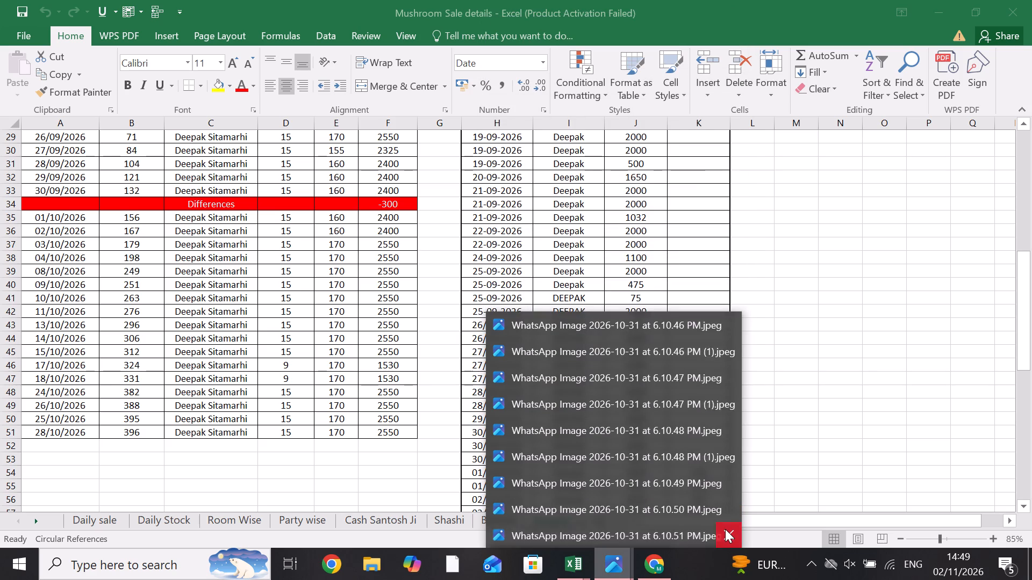
triple_click(725, 529)
click(725, 529)
double_click(725, 529)
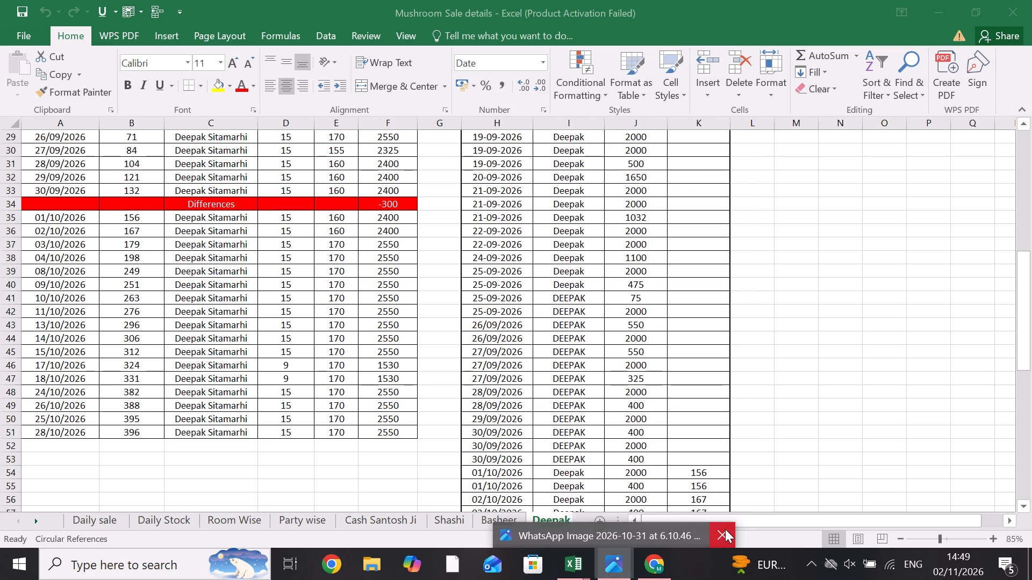
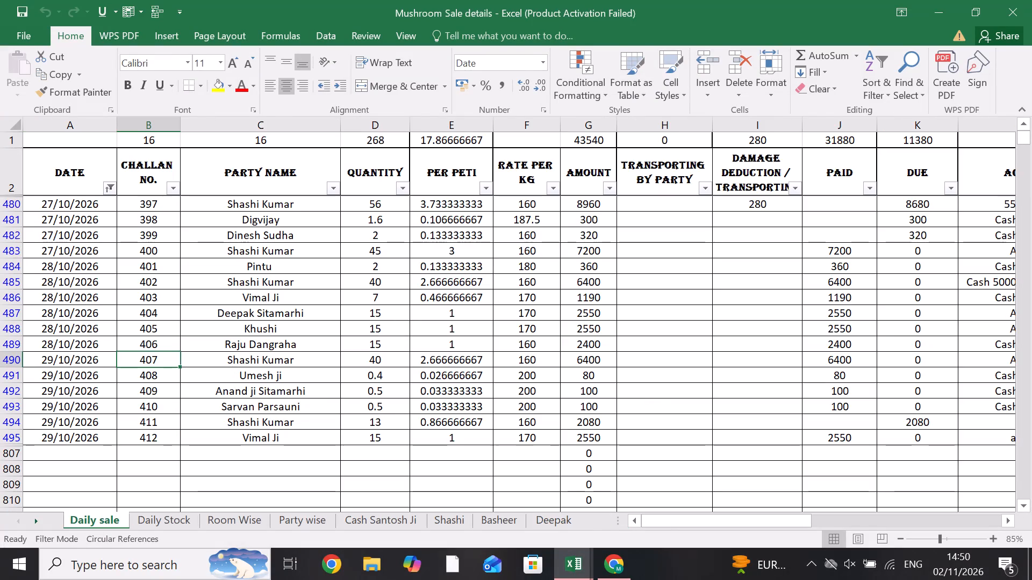
Examine the last 29 October challan entries, 411 and 412, in the daily sale list.
click(151, 433)
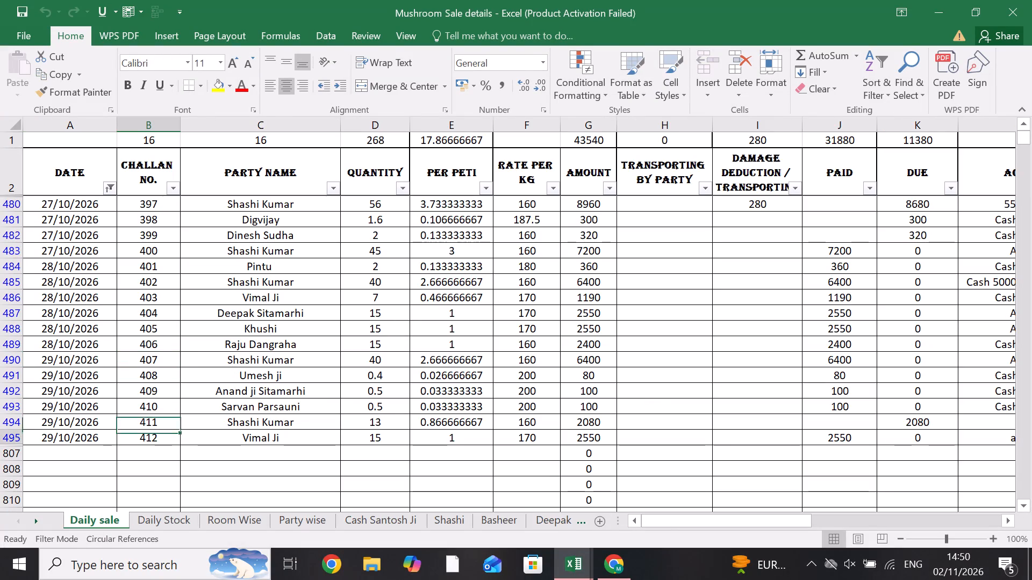
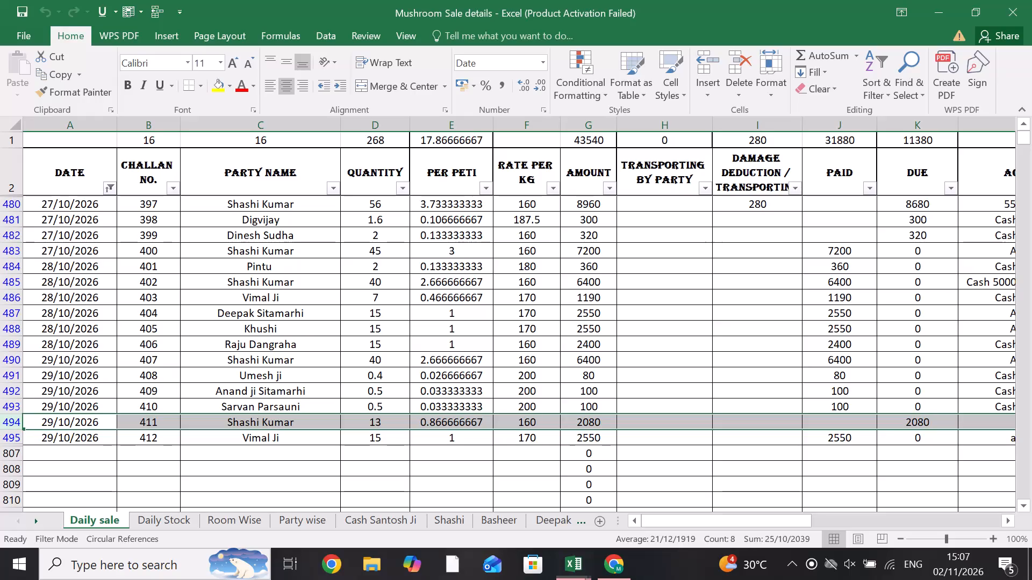
Clear the date filter on the Daily sale sheet so that all sale rows are listed.
click(110, 187)
click(163, 346)
click(199, 422)
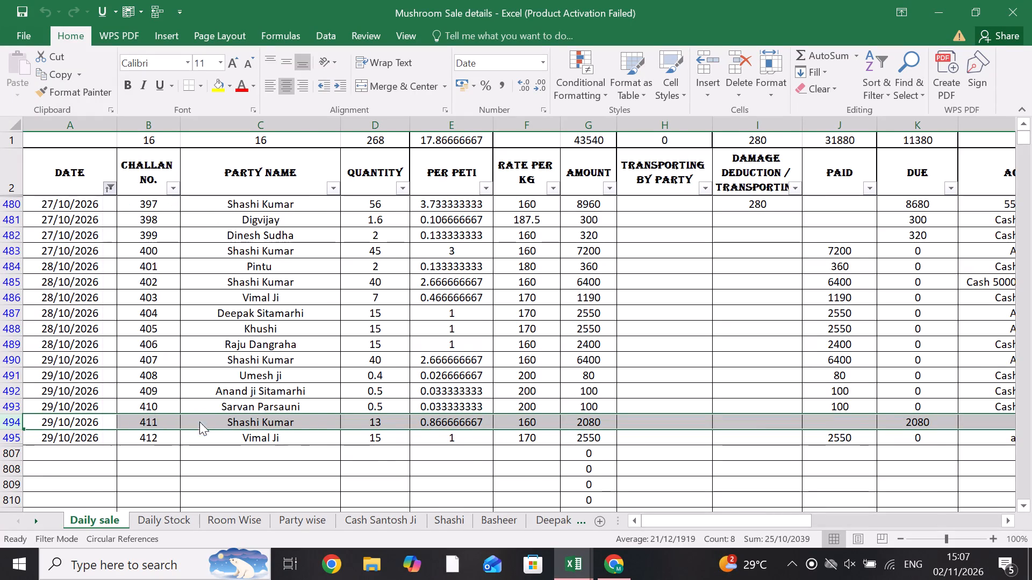
Fill the challan number series down from 412 in the first empty rows, adding numbers 413 to 427.
scroll(199, 422, down, 17)
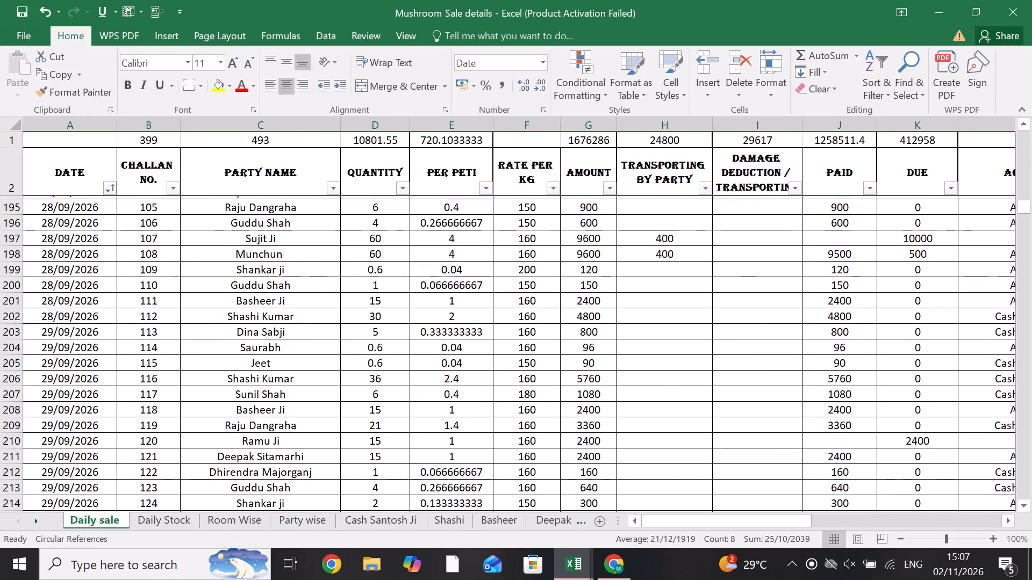
scroll(200, 422, down, 15)
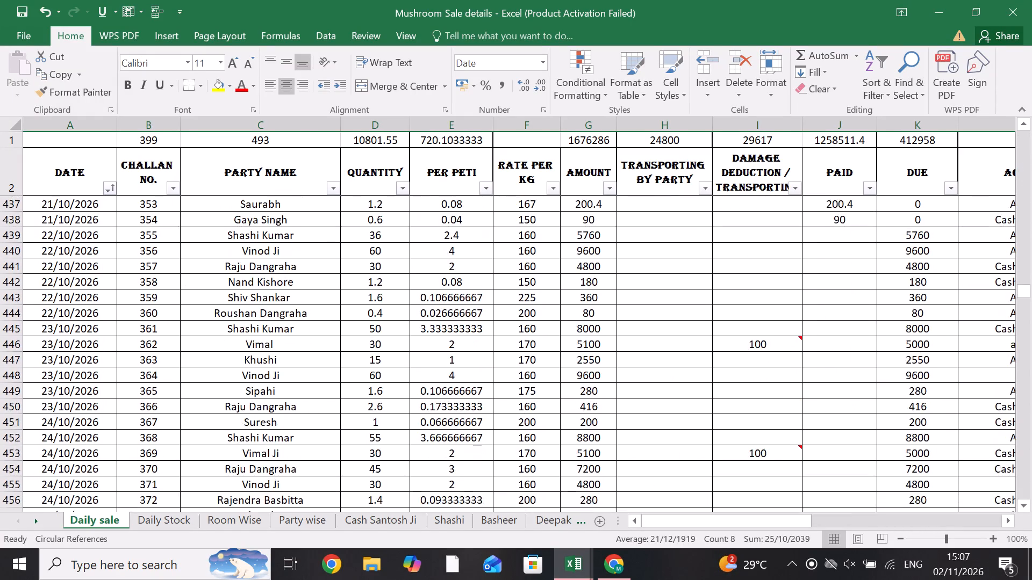
scroll(200, 422, down, 4)
scroll(200, 422, up, 1)
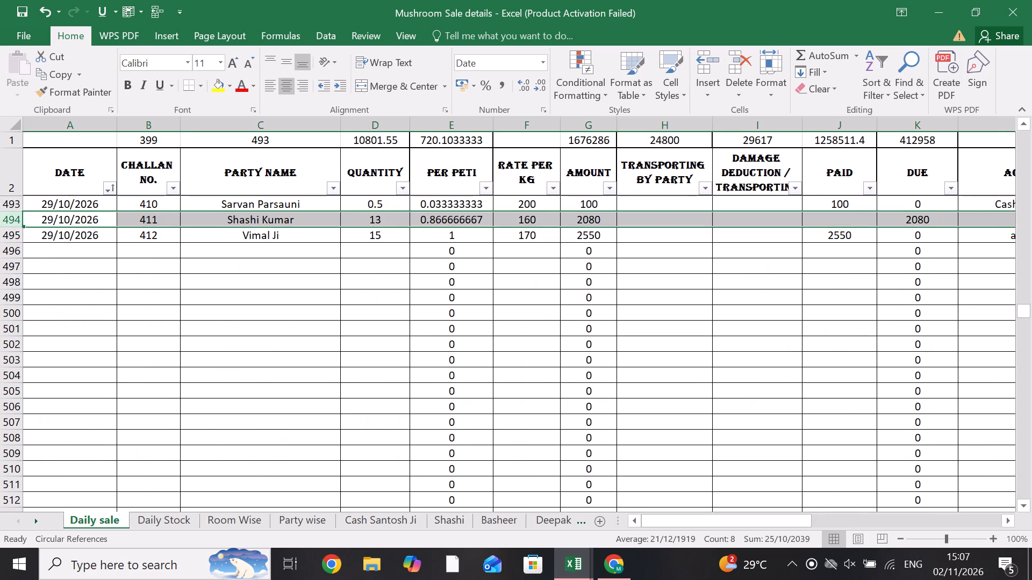
click(90, 244)
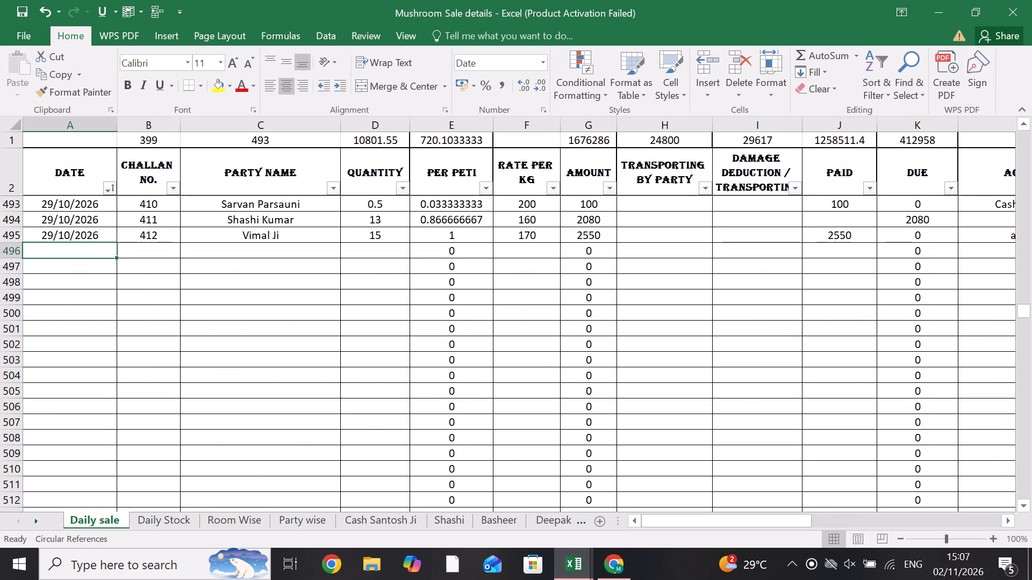
drag(144, 240, 146, 244)
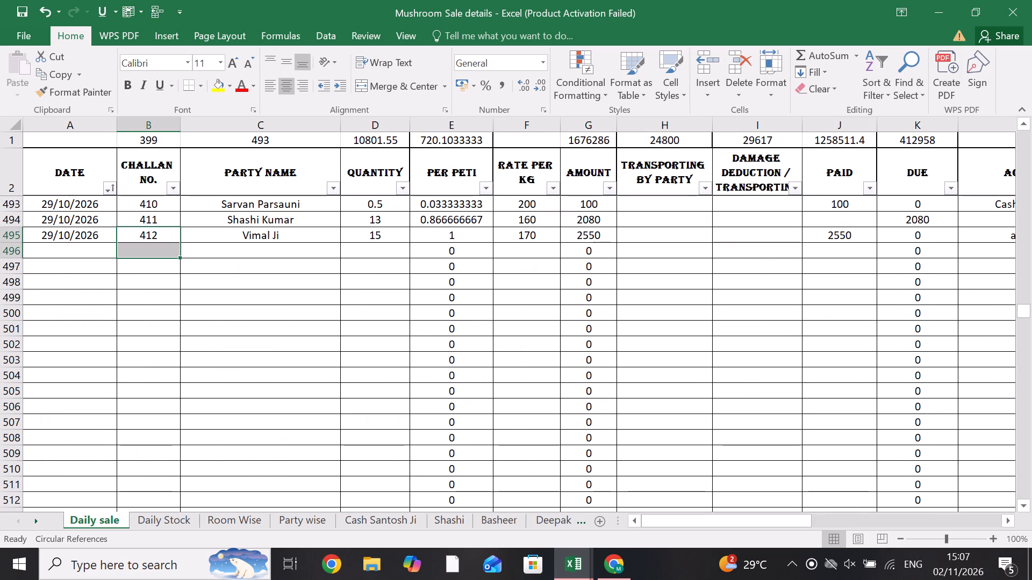
key(shift+Down)
key(shift+Down)
key(shift+Down)
key(shift+Down)
key(shift+Down)
key(shift+Down)
key(shift+Down)
key(shift+Down)
key(shift+Down)
key(shift+Down)
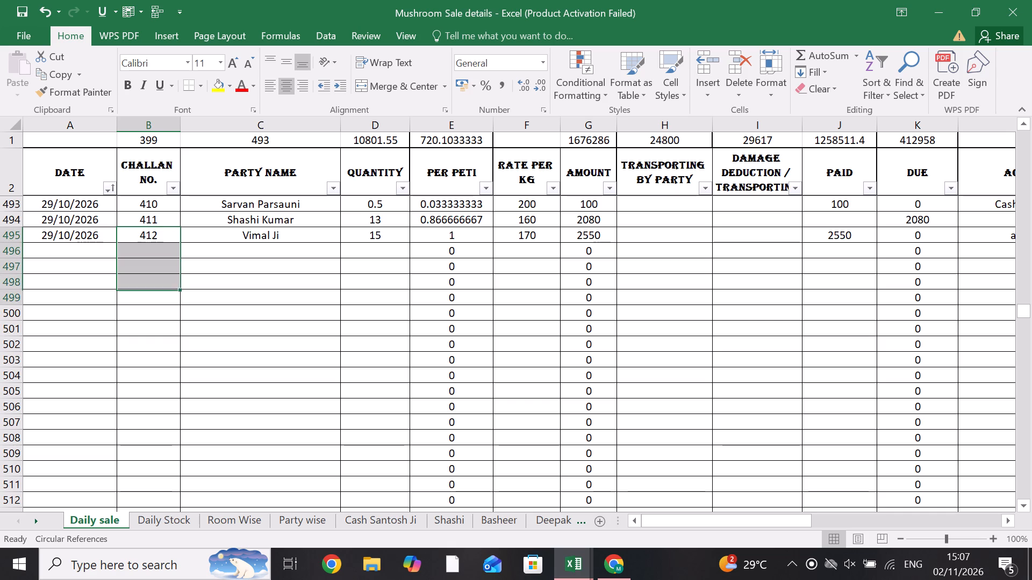
key(shift+Down)
key(shift+Down)
key(shift+Down)
key(shift+Down)
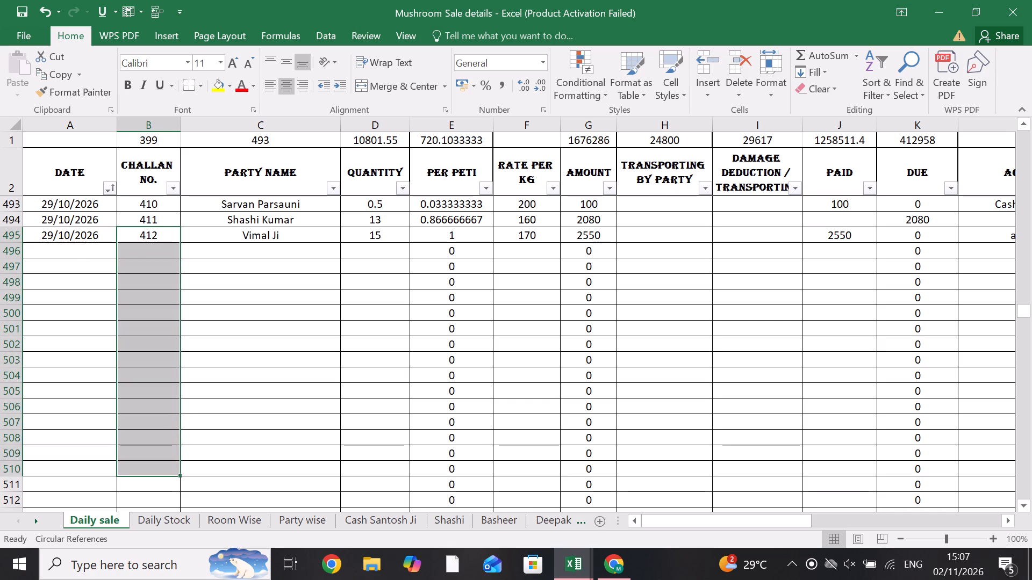
key(ctrl+d)
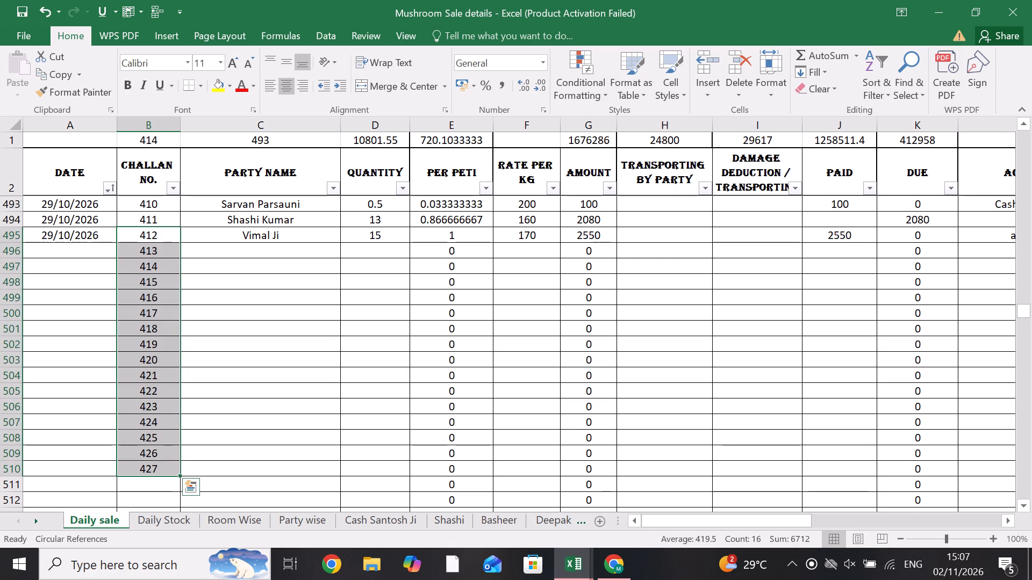
Continue the challan number series down nine more rows, adding numbers 428 to 436.
key(shift+Down)
key(shift+Down)
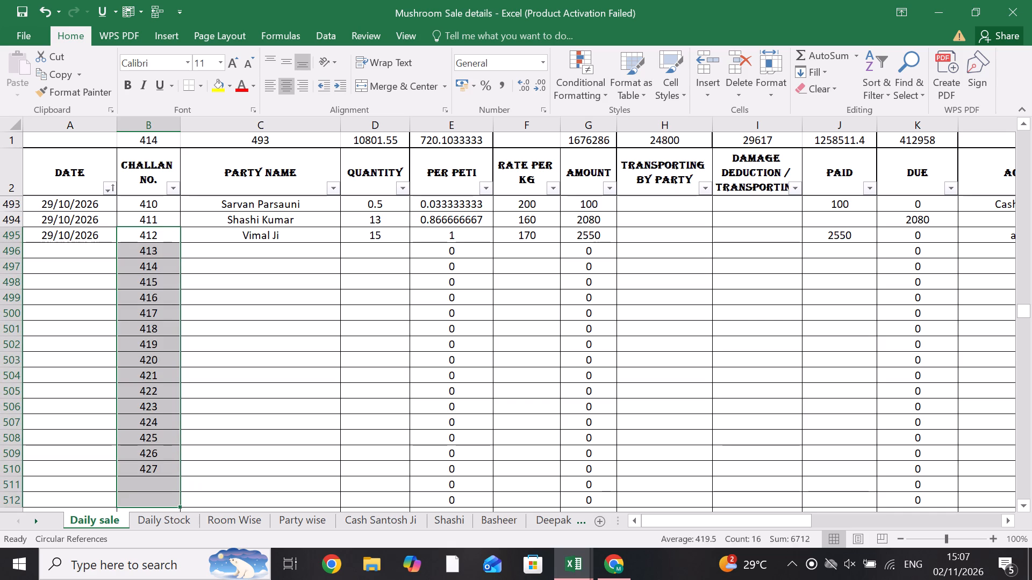
key(shift+Down)
key(shift+Down)
key(shift+Down)
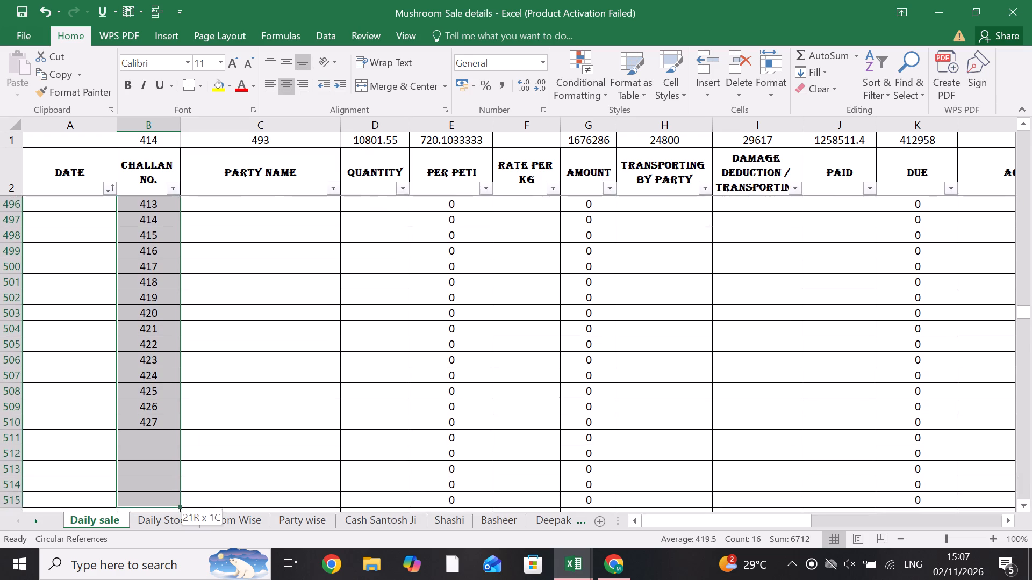
key(shift+Down)
key(shift+Down)
key(shift+Down)
key(shift+Down)
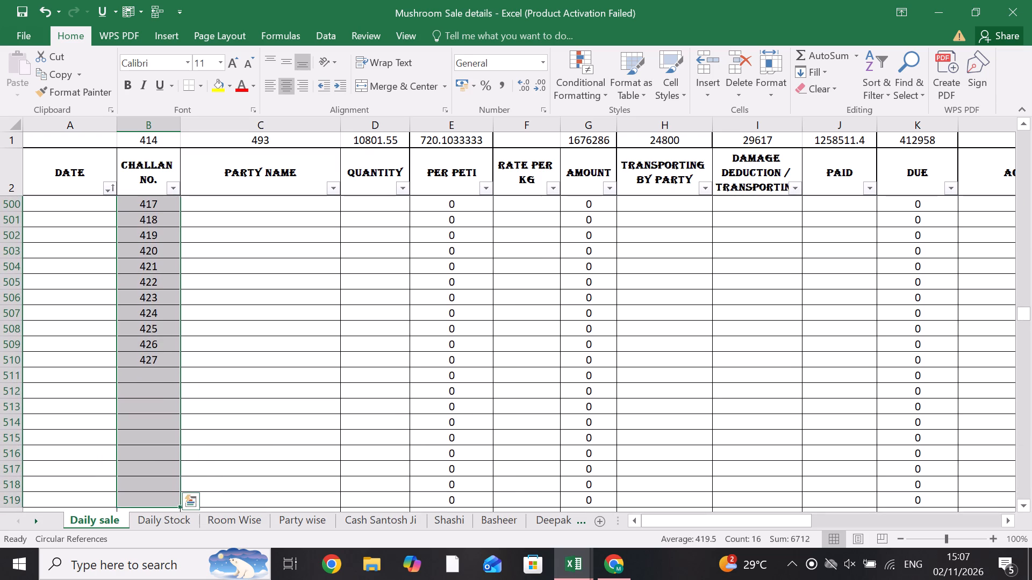
key(ctrl+d)
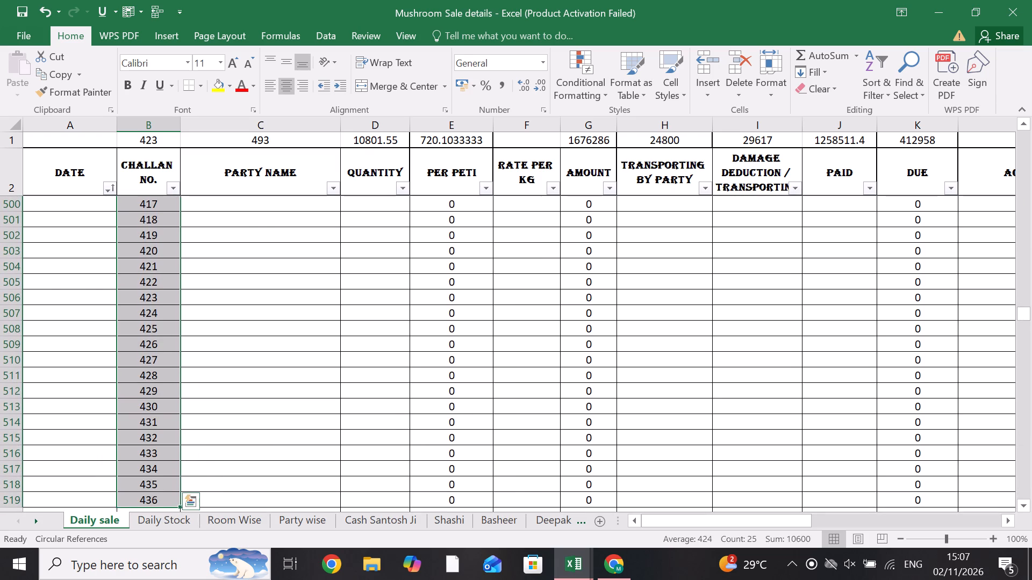
Enter the date 30/10/26 for challan 413 and copy it down to challan 414.
scroll(138, 264, up, 1)
click(73, 359)
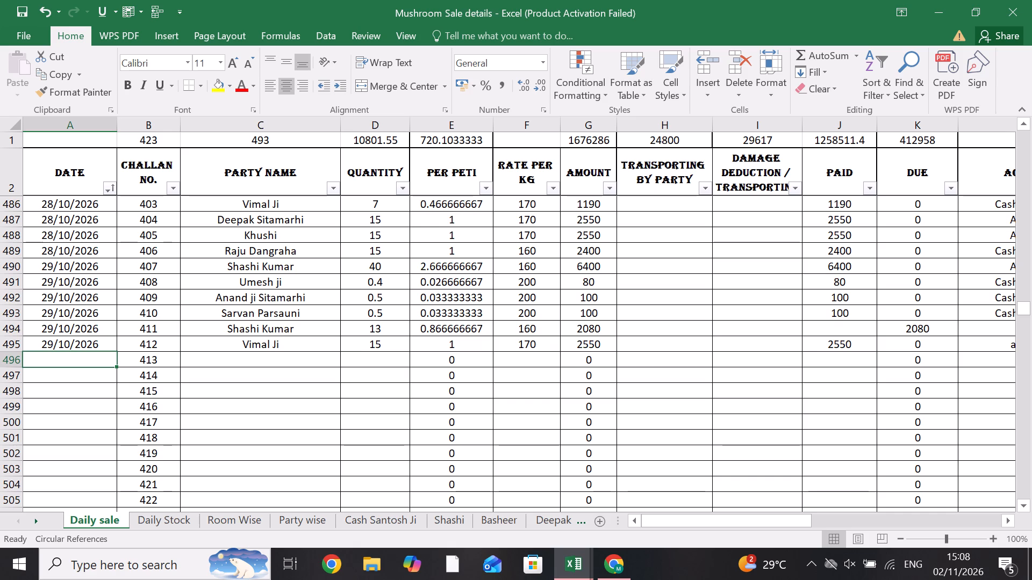
key(2)
key(BackSpace)
text(30/1)
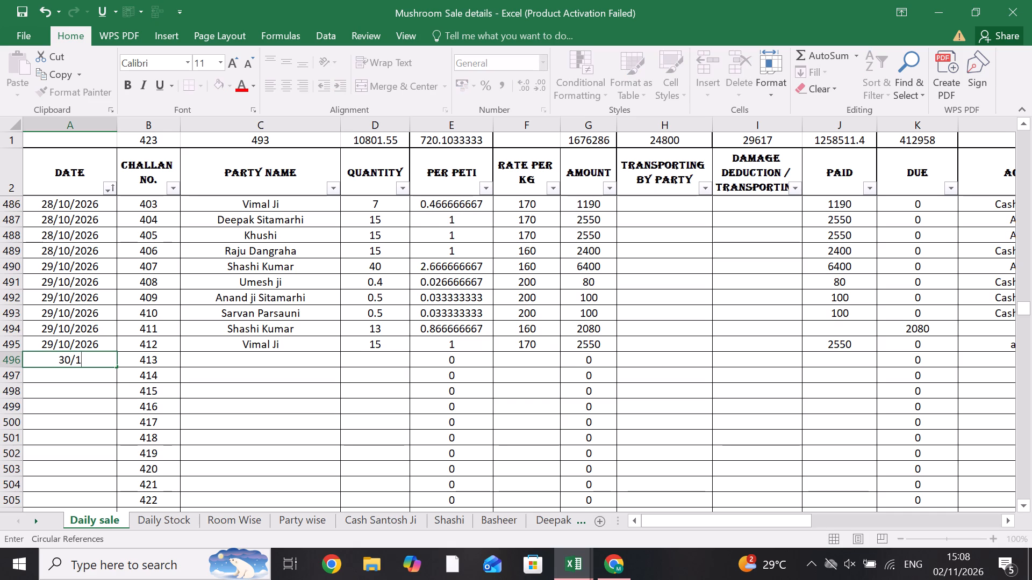
text(0/26)
key(shift+Down)
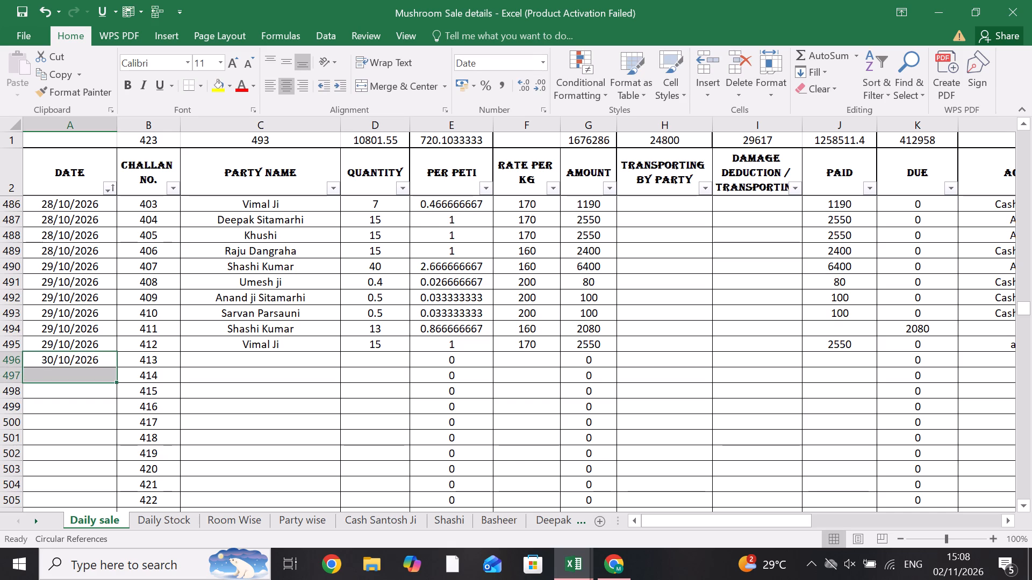
key(ctrl+d)
Record the Raju party's sale under challan 413 with quantity 15 and a rate of 160 per kg.
key(Right)
key(Right)
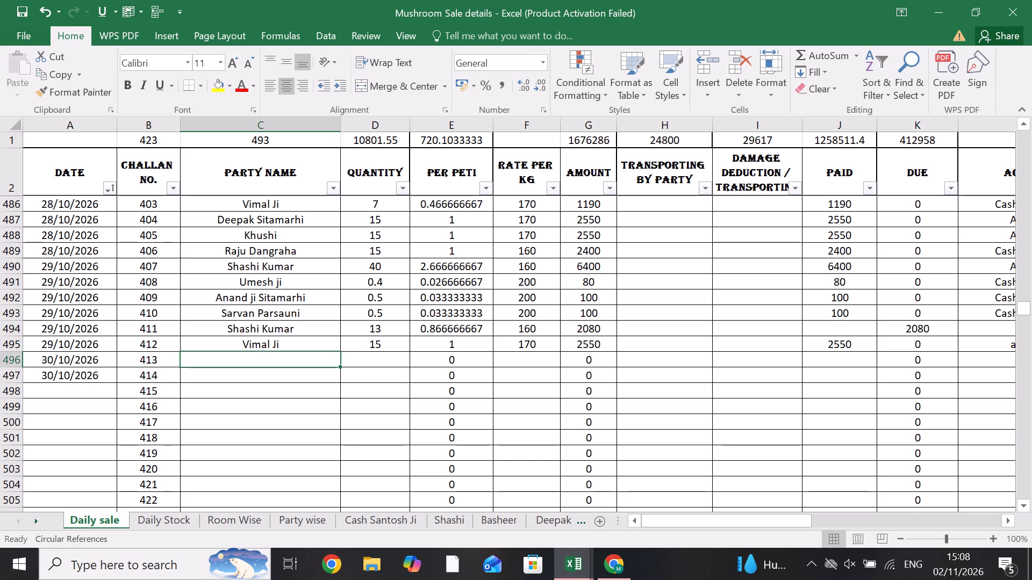
text(Raju)
key(space)
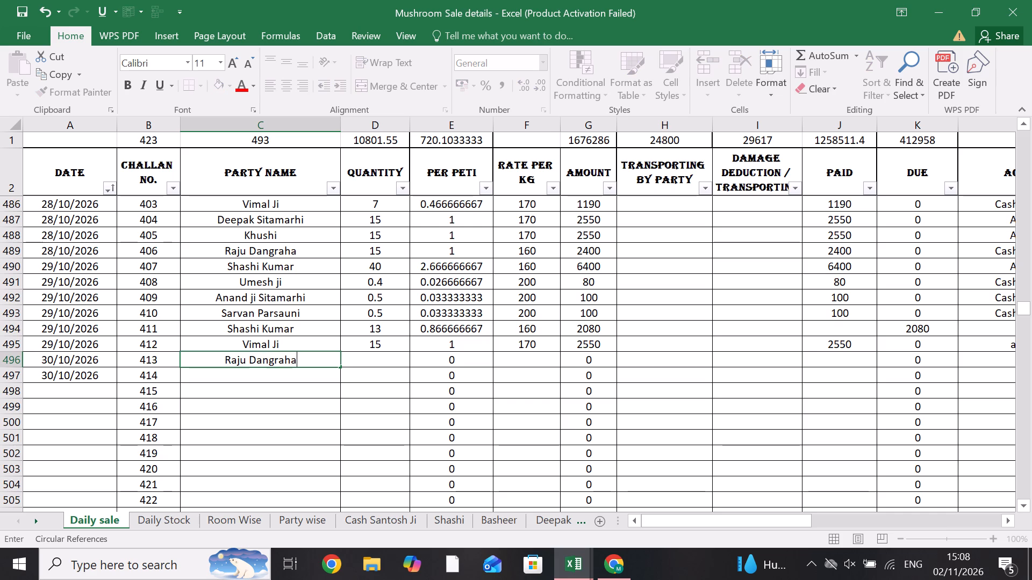
key(Right)
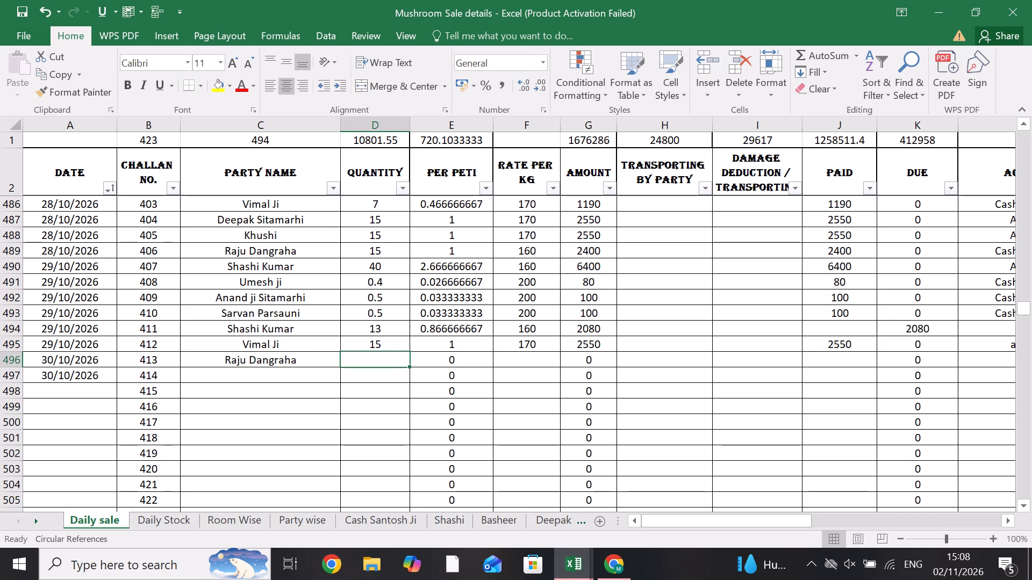
key(1)
key(5)
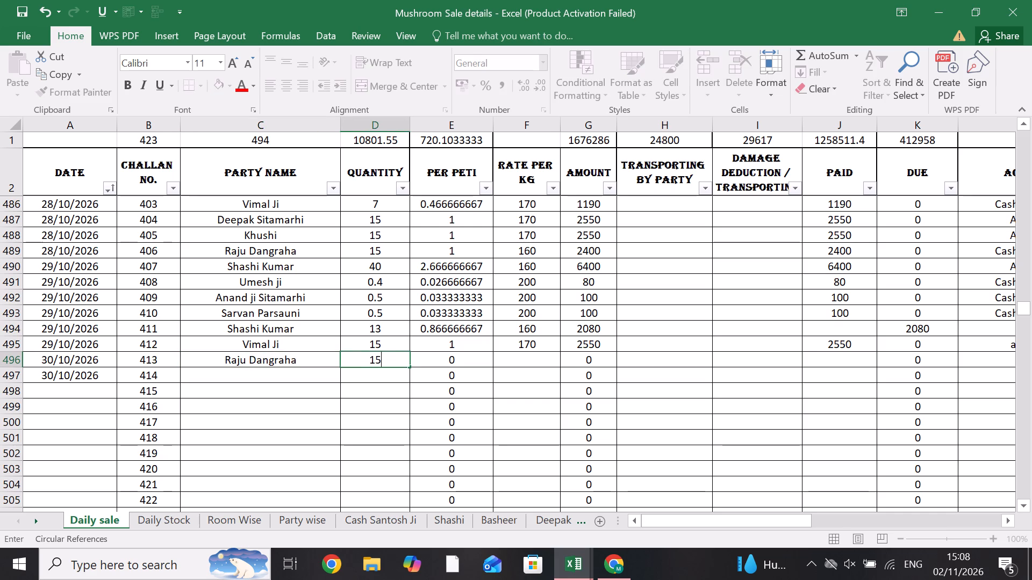
key(Right)
key(Right)
key(1)
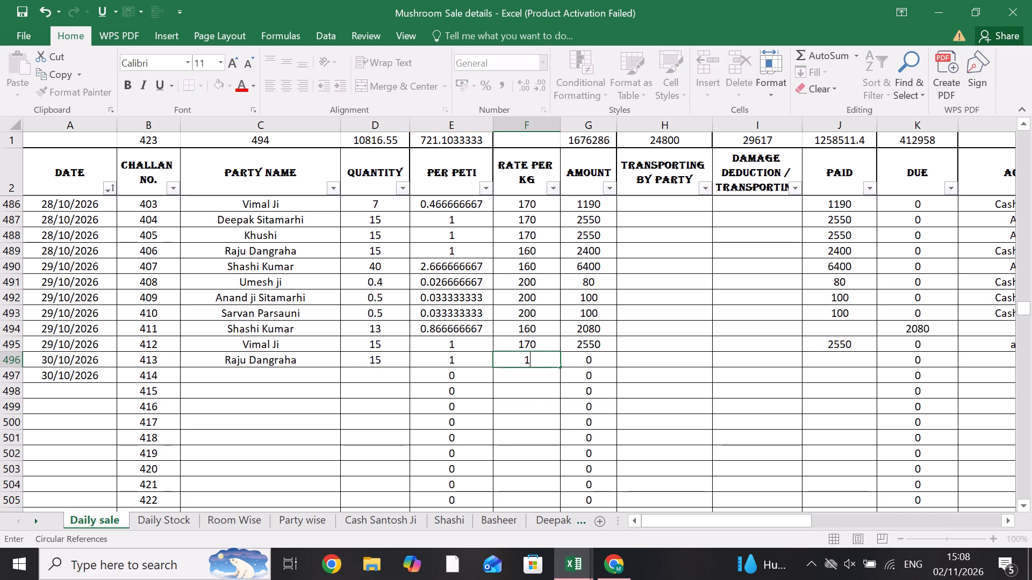
key(6)
key(0)
key(Right)
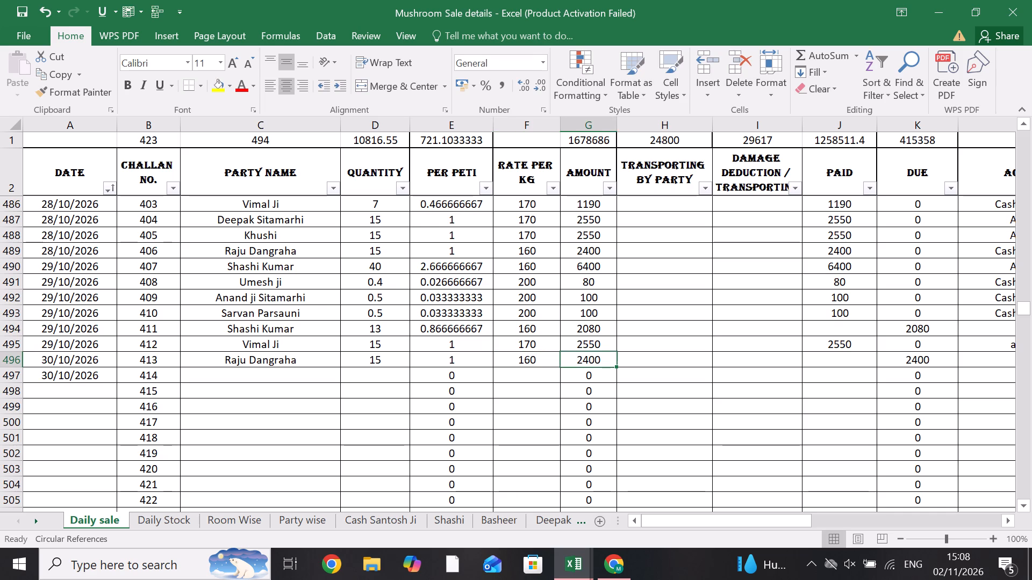
Enter Cash as the account for challan 413.
key(Right)
key(Right)
key(Right)
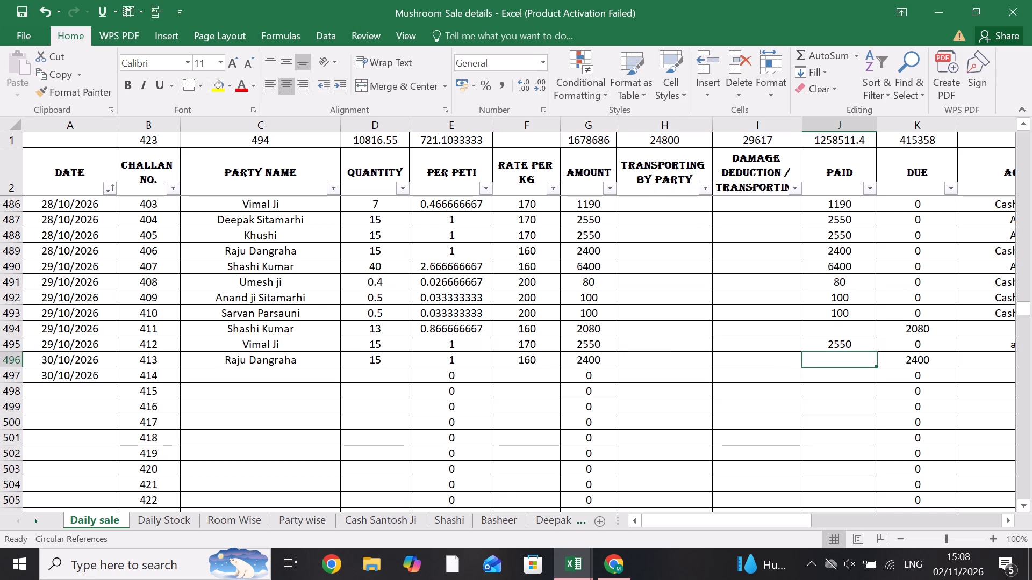
key(Right)
key(Right)
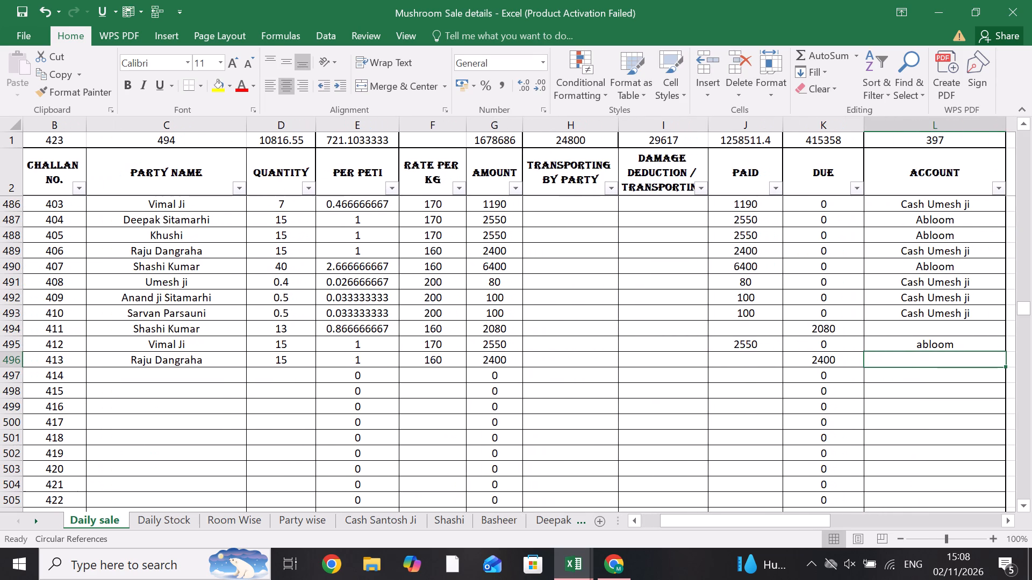
text(Cash)
key(Down)
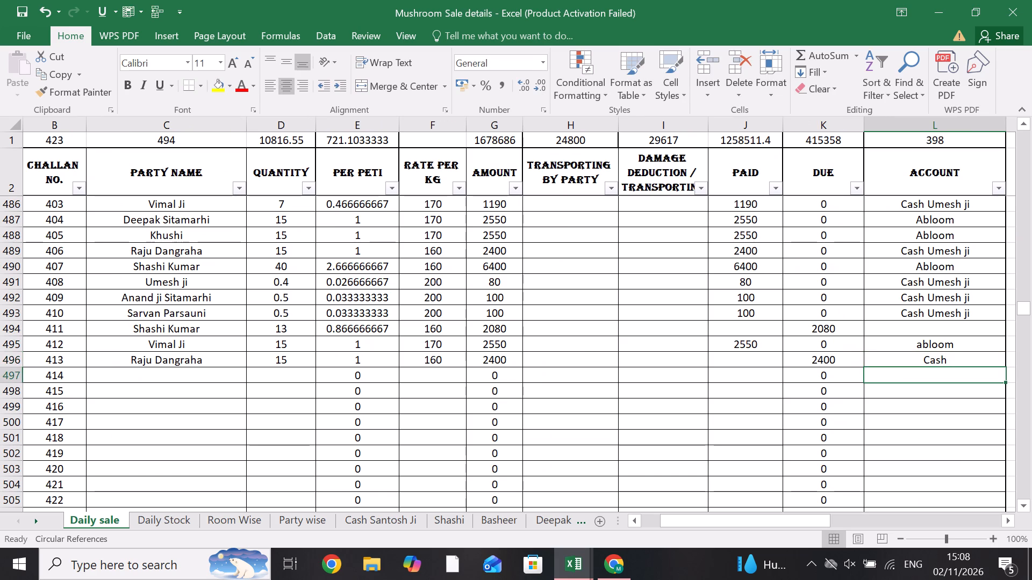
Enter Abloom as the account for the Shashi sale under challan 411.
key(Left)
key(Left)
key(Left)
key(Left)
key(Left)
key(Up)
key(Up)
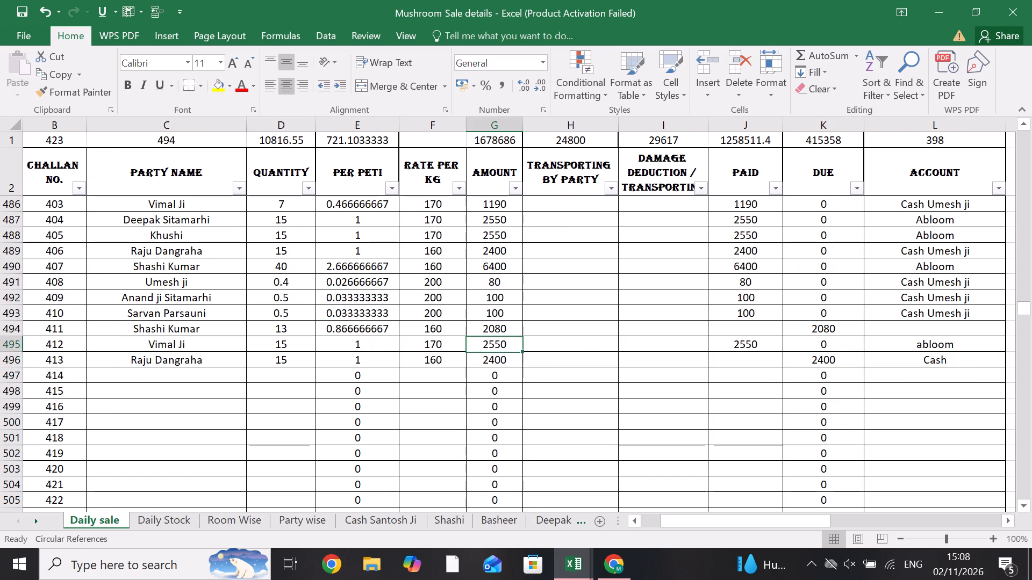
key(Up)
key(Right)
key(Right)
key(Right)
key(Right)
key(Right)
key(a)
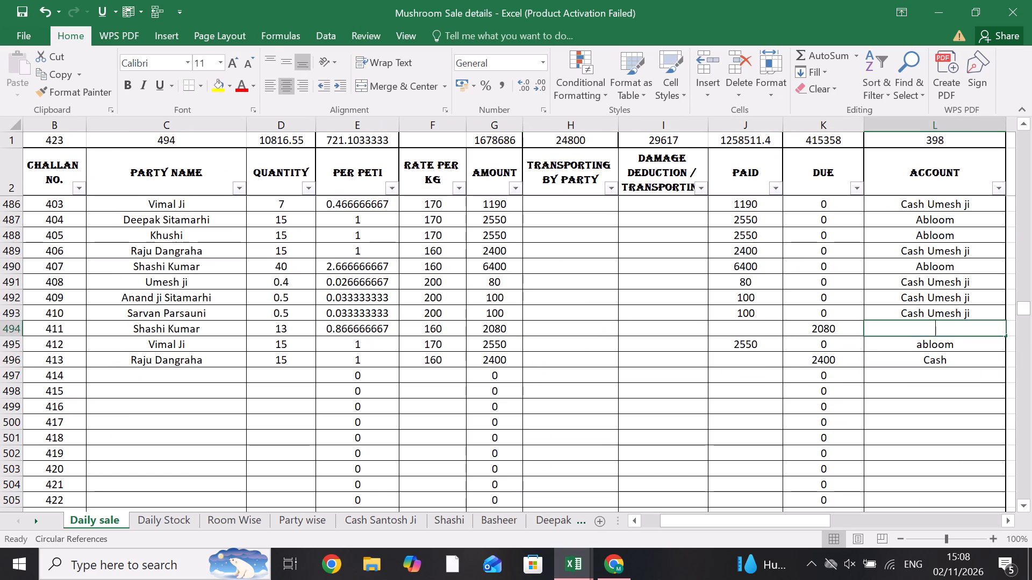
key(Down)
Record the Shashi party's sale under challan 414 with quantity 51 and a rate of 160 per kg.
key(Down)
key(Left)
key(Left)
key(Left)
key(Left)
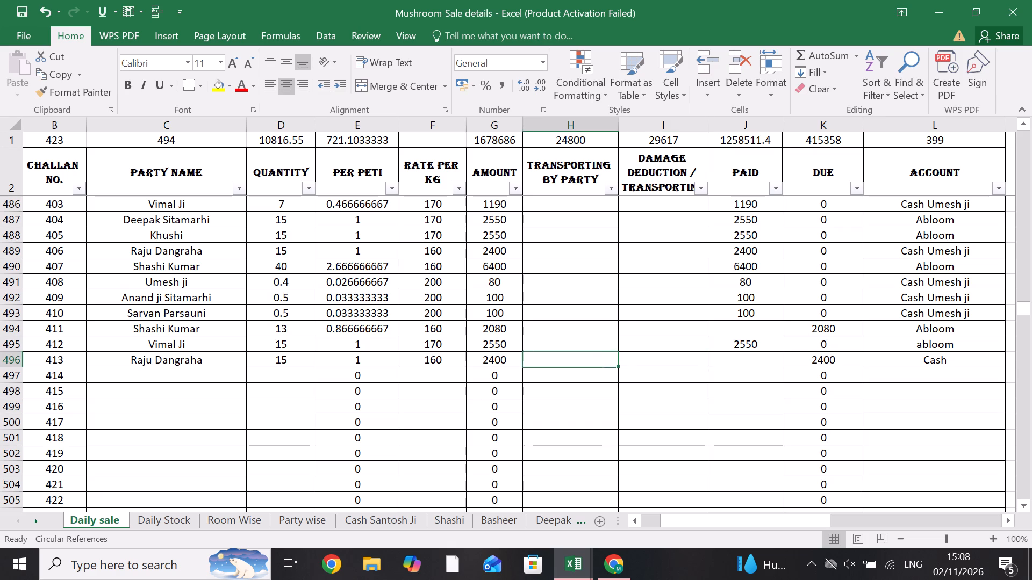
key(Right)
key(Right)
key(Right)
key(Right)
key(Down)
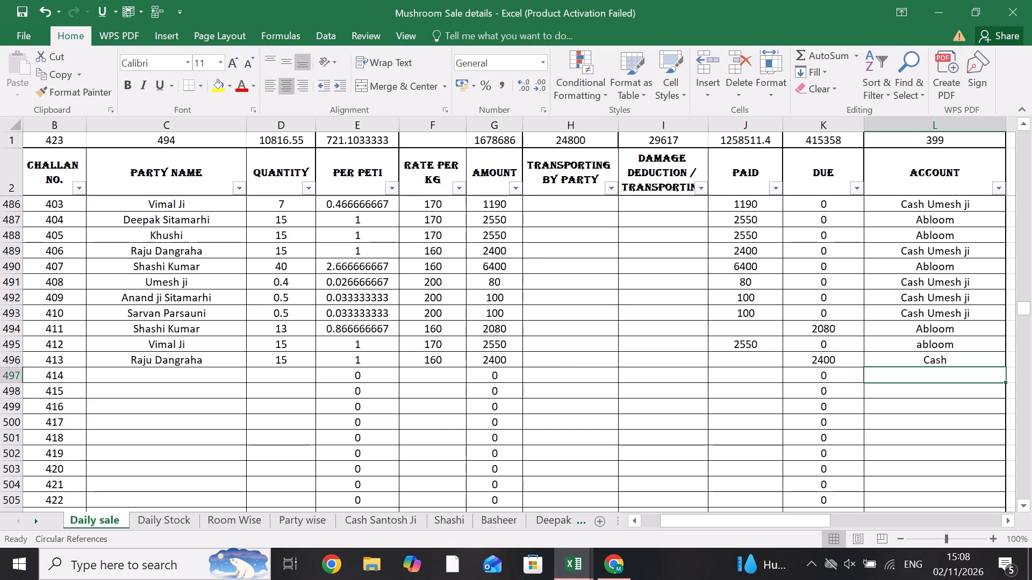
key(Left)
key(Left)
key(Left)
key(Left)
key(Left)
key(Left)
key(Left)
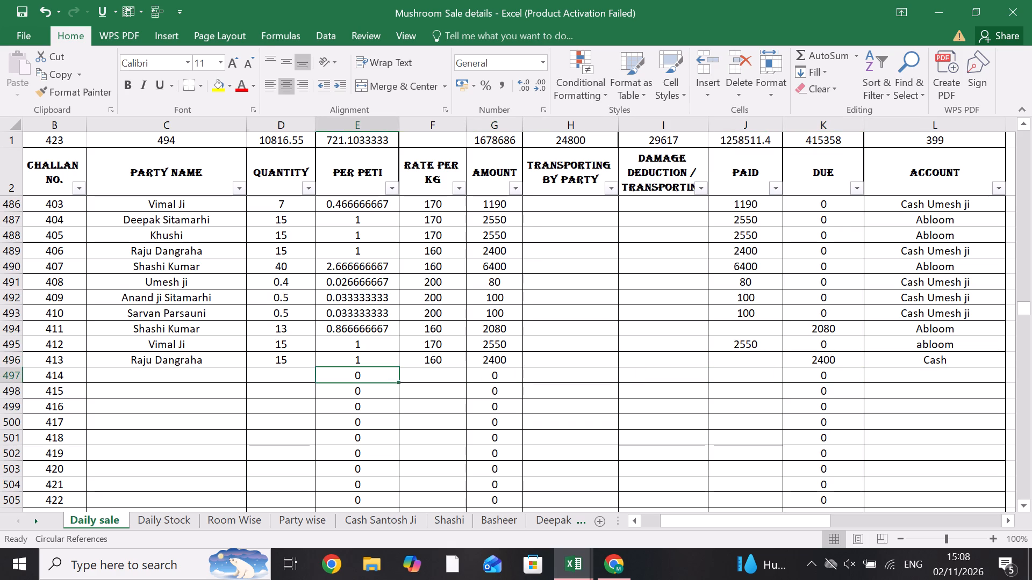
key(Left)
key(Left)
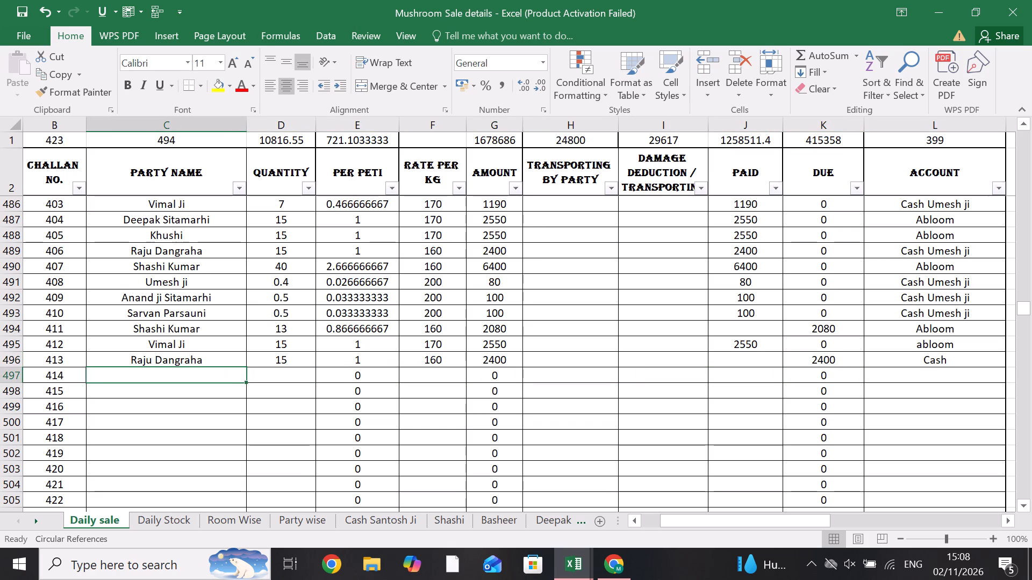
text(Shas)
key(Right)
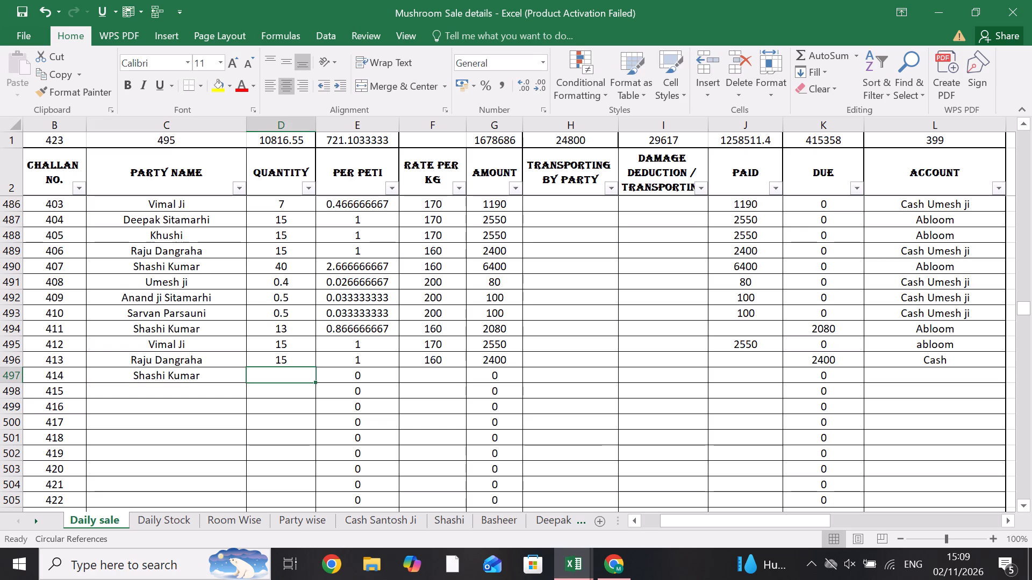
text(51)
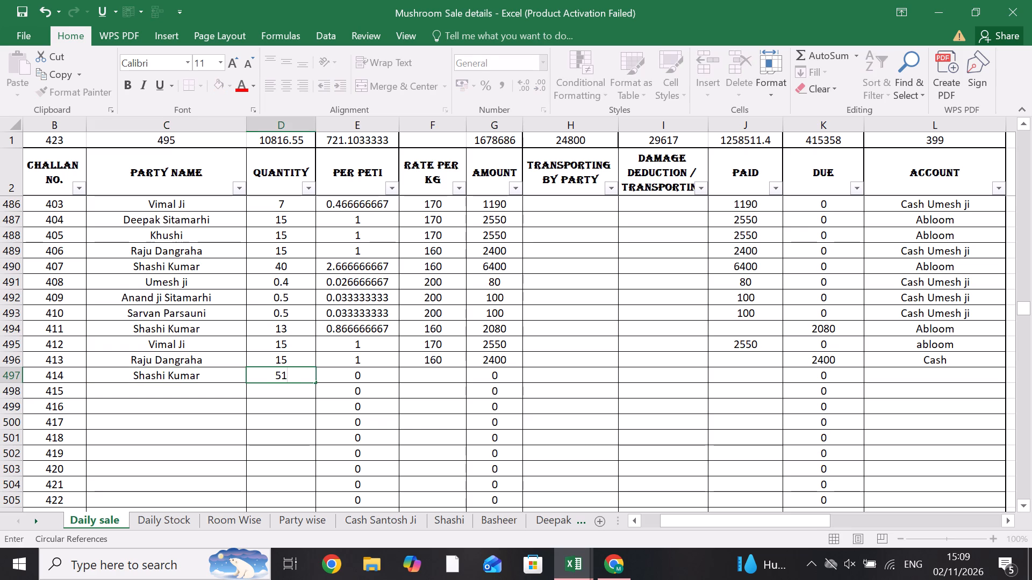
key(Right)
key(Right)
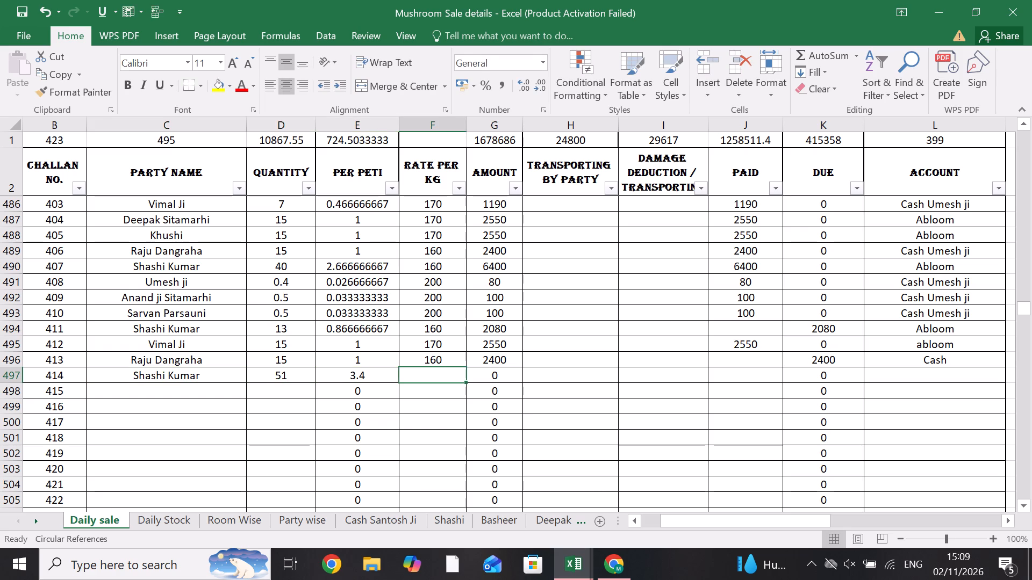
text(160)
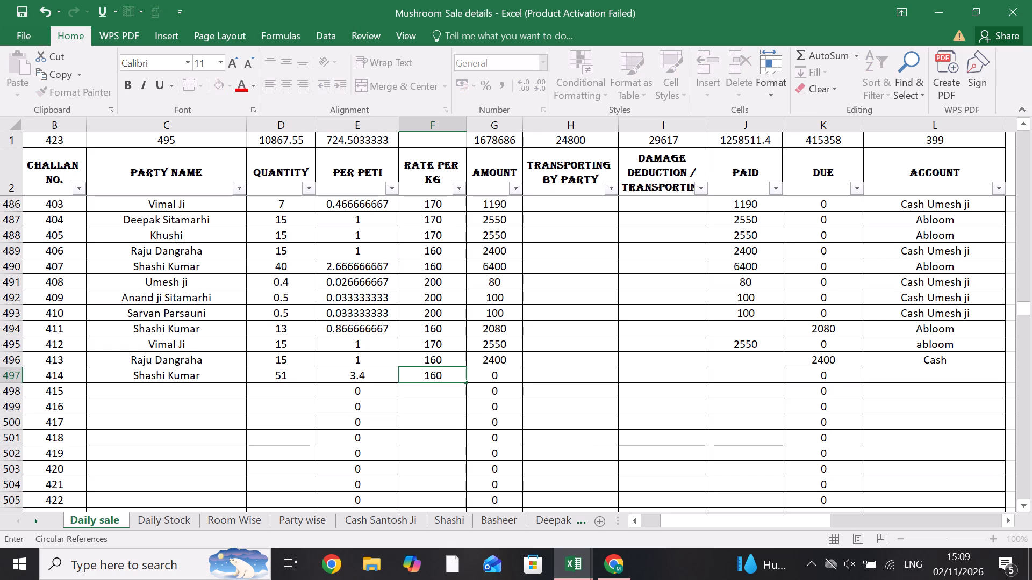
key(Right)
Enter Abloom as the account for the Shashi sale under challan 414.
key(Right)
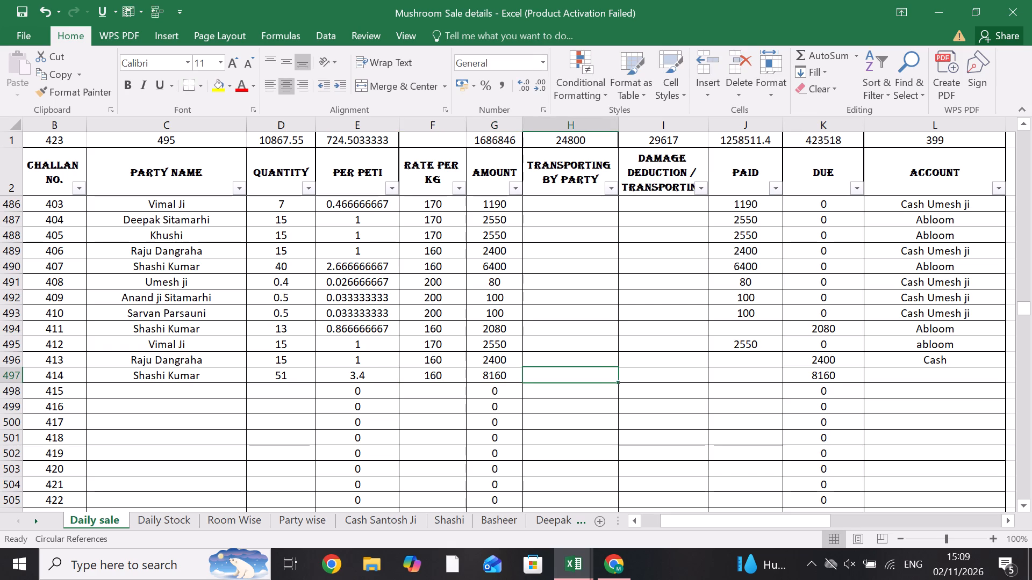
key(Right)
key(Right)
key(Right)
key(Right)
key(Right)
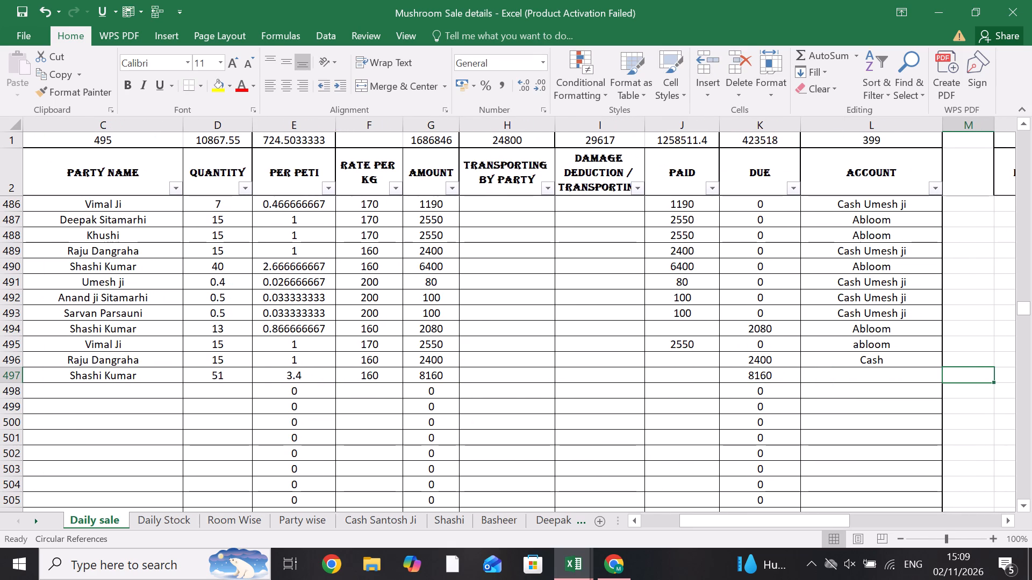
key(Left)
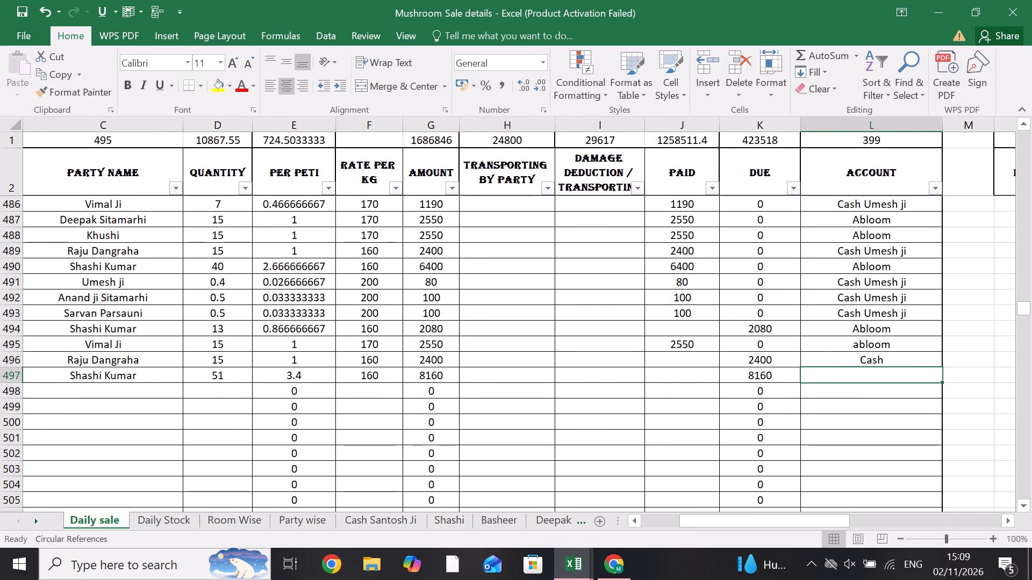
key(a)
key(Down)
Enter the date 31/10/26 for challan 415.
key(Left)
key(Left)
key(Left)
key(Left)
key(Left)
key(Left)
key(Left)
key(Left)
key(Left)
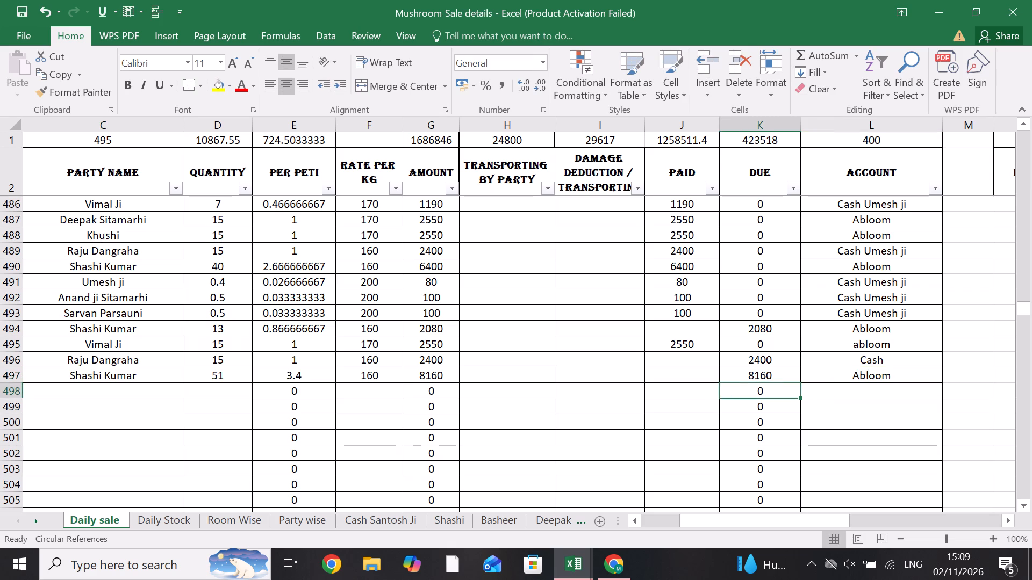
key(Left)
key(Right)
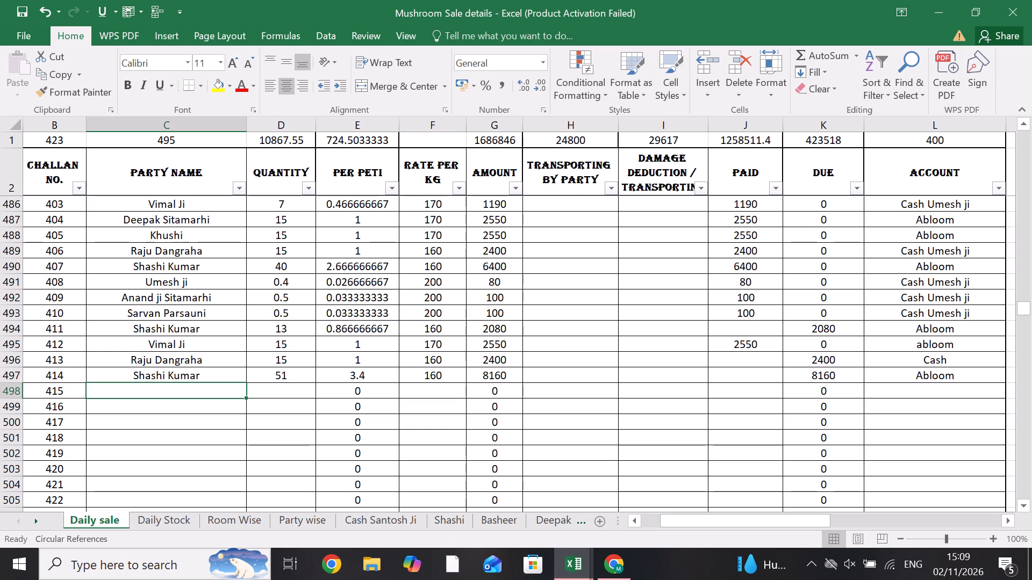
key(Left)
key(Left)
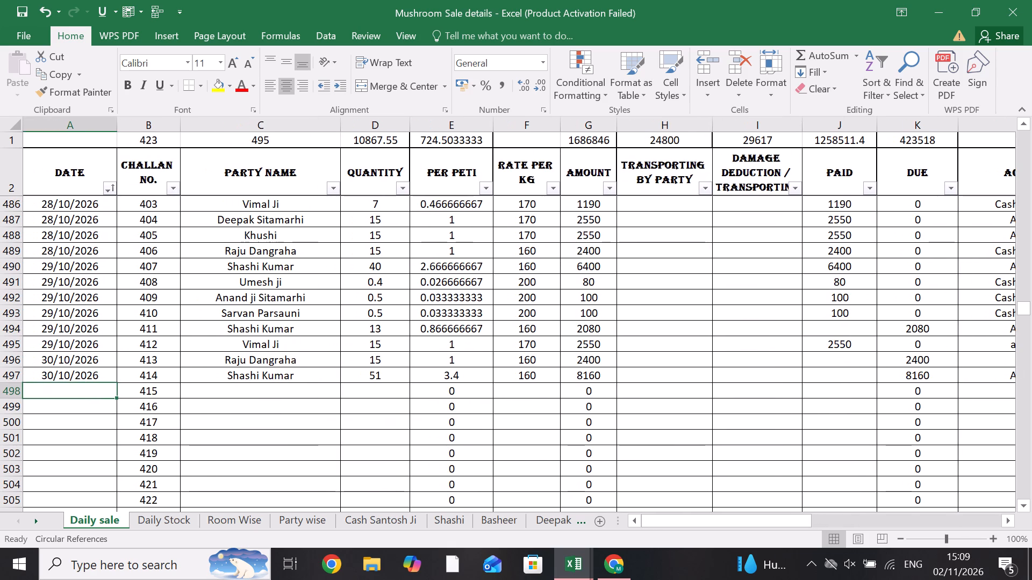
text(31)
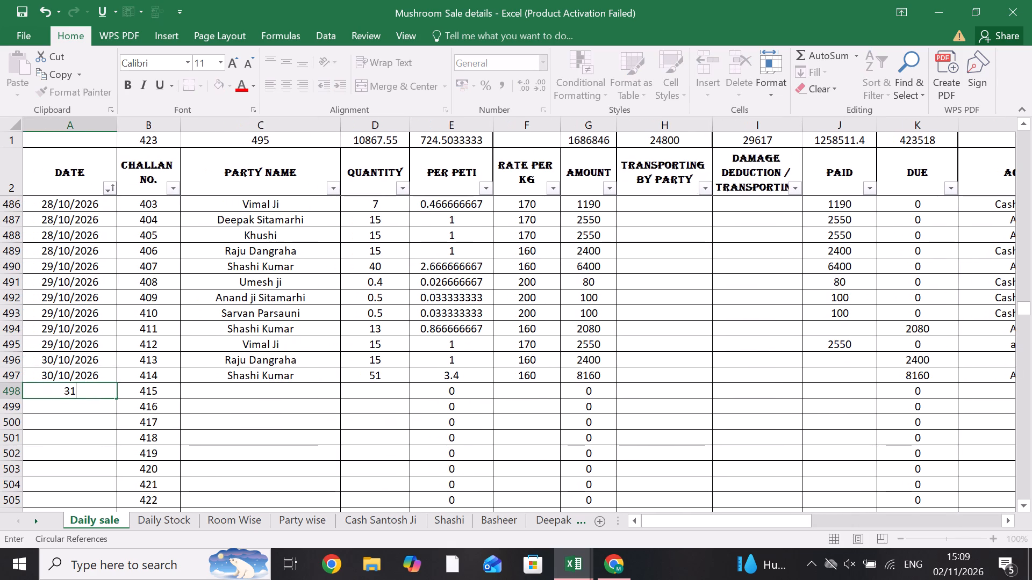
text(/1)
text(0/)
key(2)
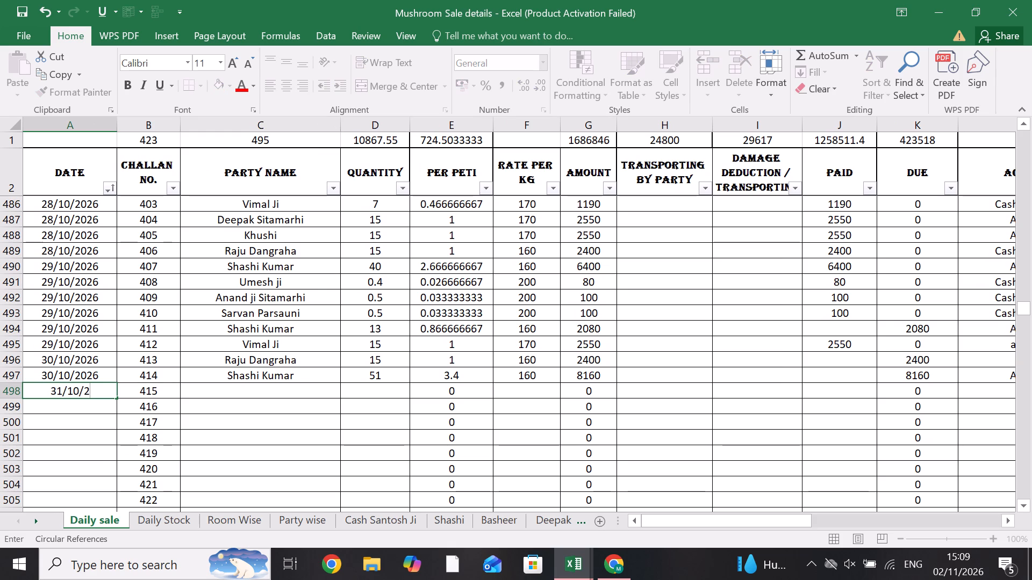
key(6)
Copy the challan 415 date down the date column through challan 427.
key(shift+Down)
key(shift+Down)
key(shift+Down)
key(shift+Down)
key(shift+Down)
key(shift+Down)
key(shift+Down)
key(shift+Down)
key(shift+Down)
key(shift+Down)
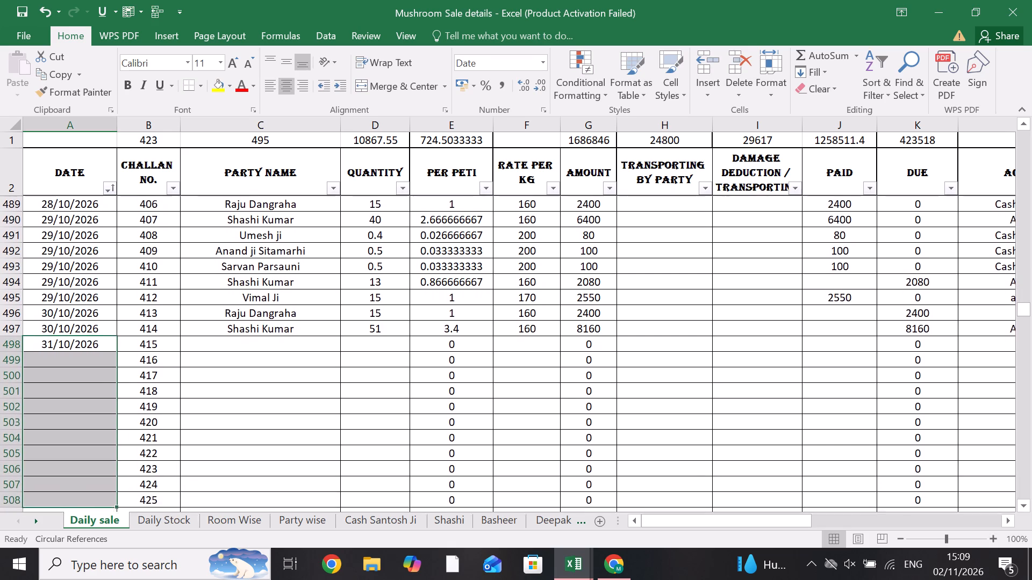
key(shift+Down)
key(shift+Down)
key(ctrl+d)
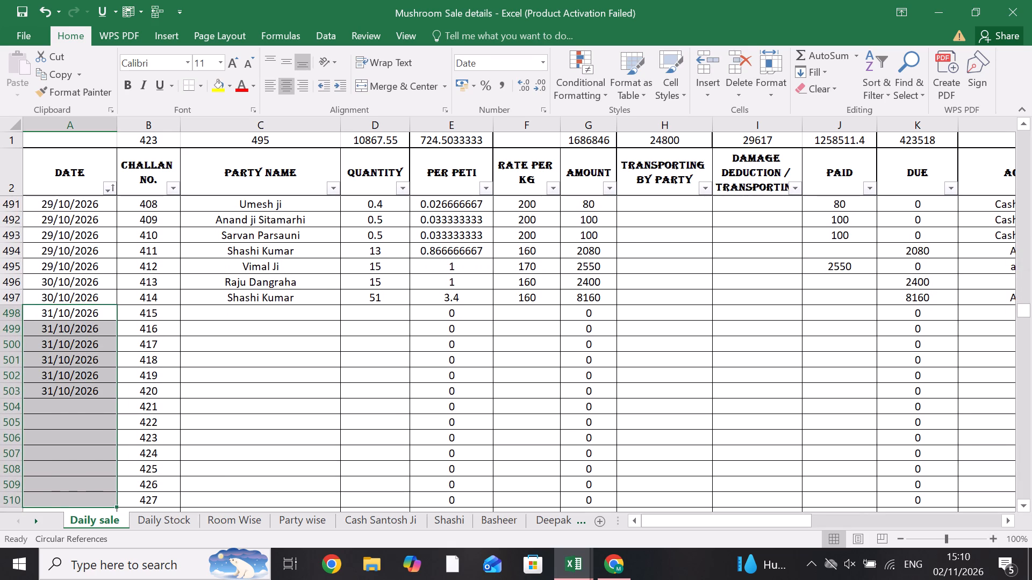
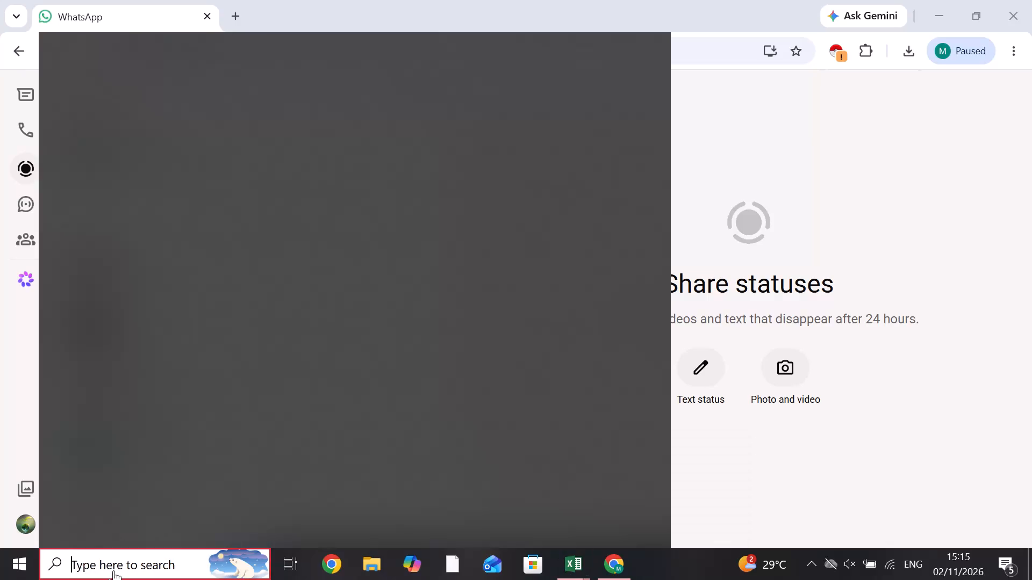
Search the computer for the 6 Cold Room Details workbook and open it in Excel.
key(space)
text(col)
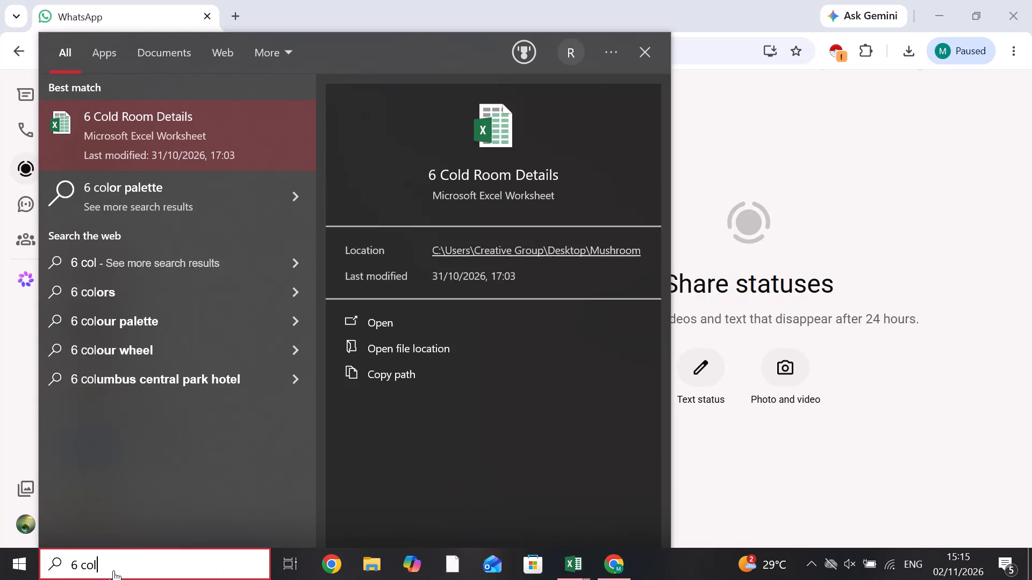
click(130, 134)
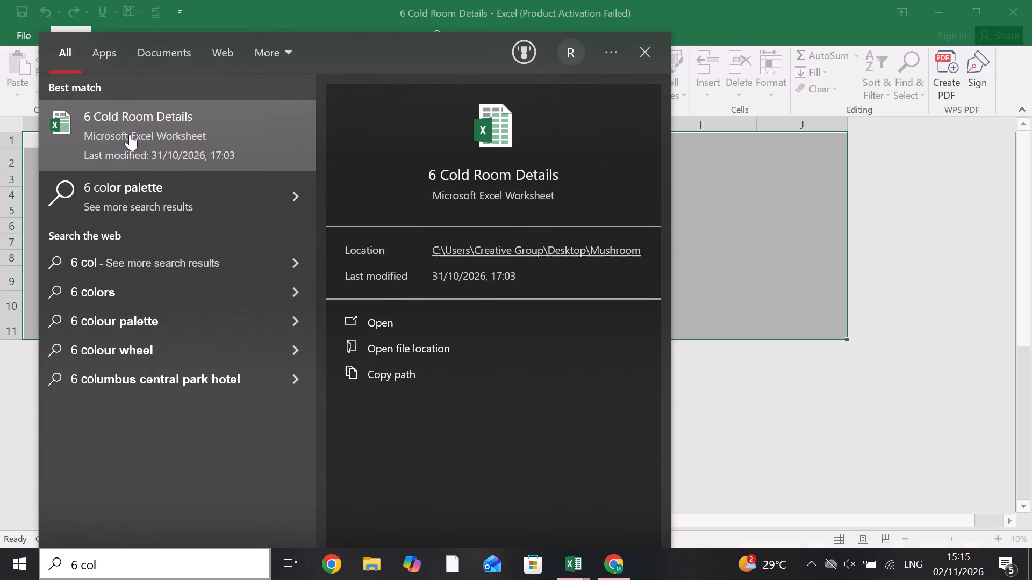
click(686, 323)
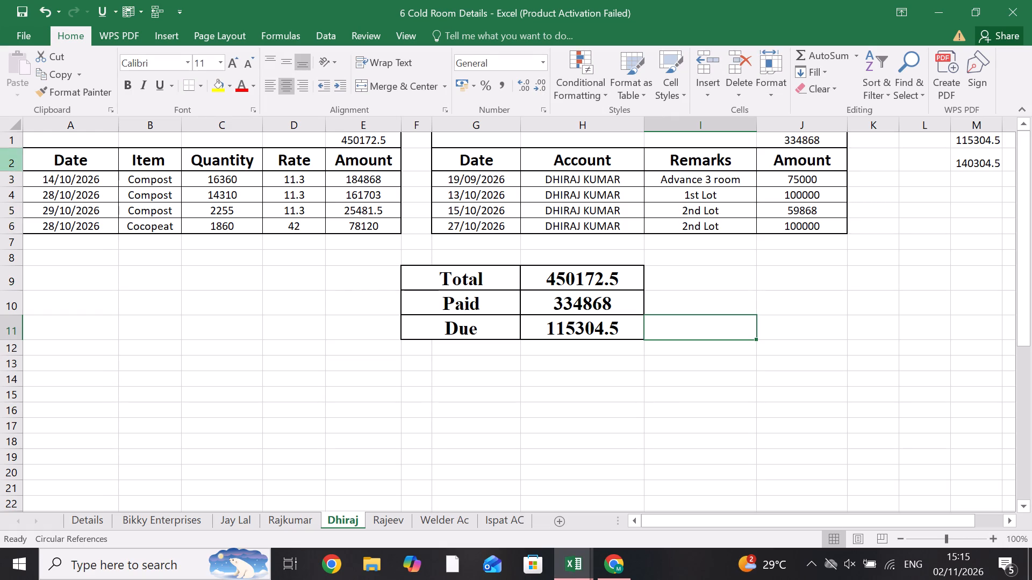
Add filters to the Date-to-Amount headers of the Dhiraj sheet's purchase table and sort it by date, oldest to newest.
drag(69, 158, 370, 150)
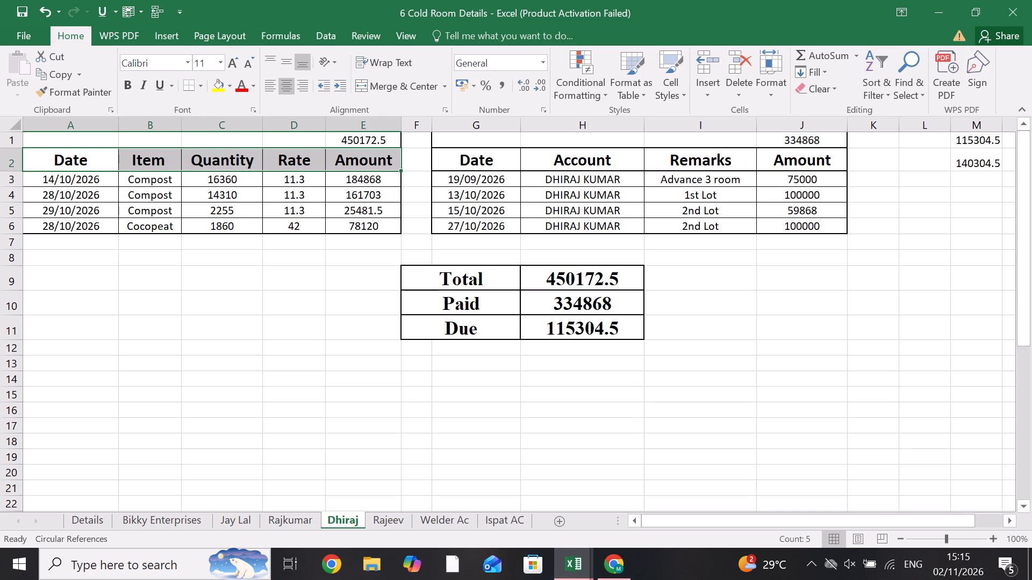
key(ctrl+shift+l)
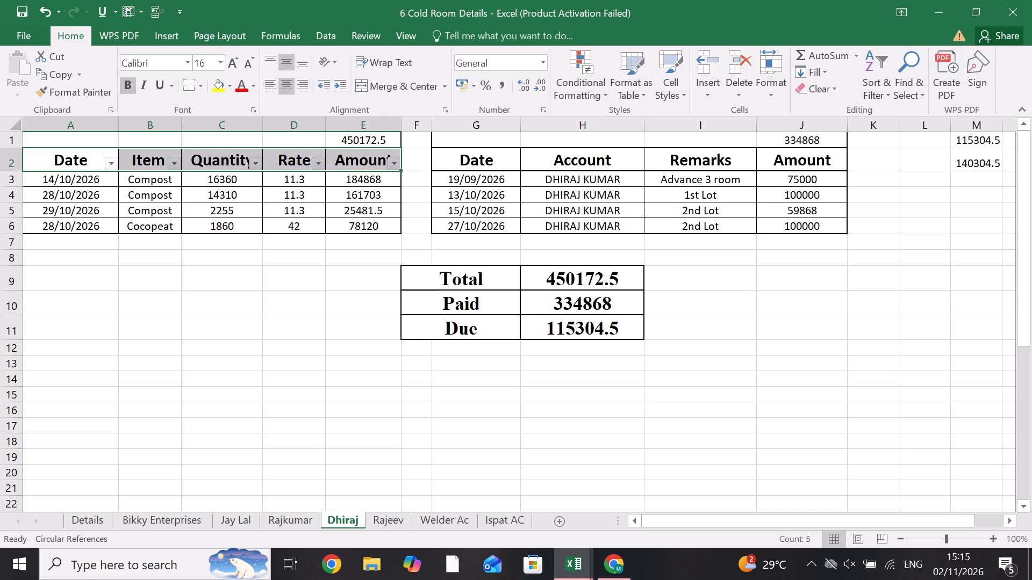
click(109, 158)
click(145, 177)
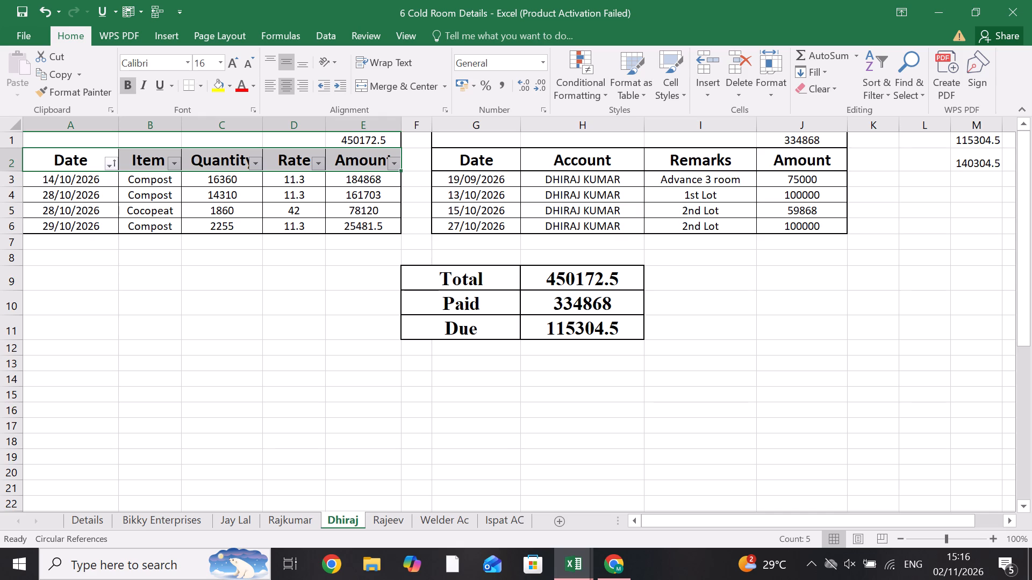
Remove the filter from the item purchase table's header row on the Dhiraj sheet.
key(ctrl+shift+l)
click(278, 394)
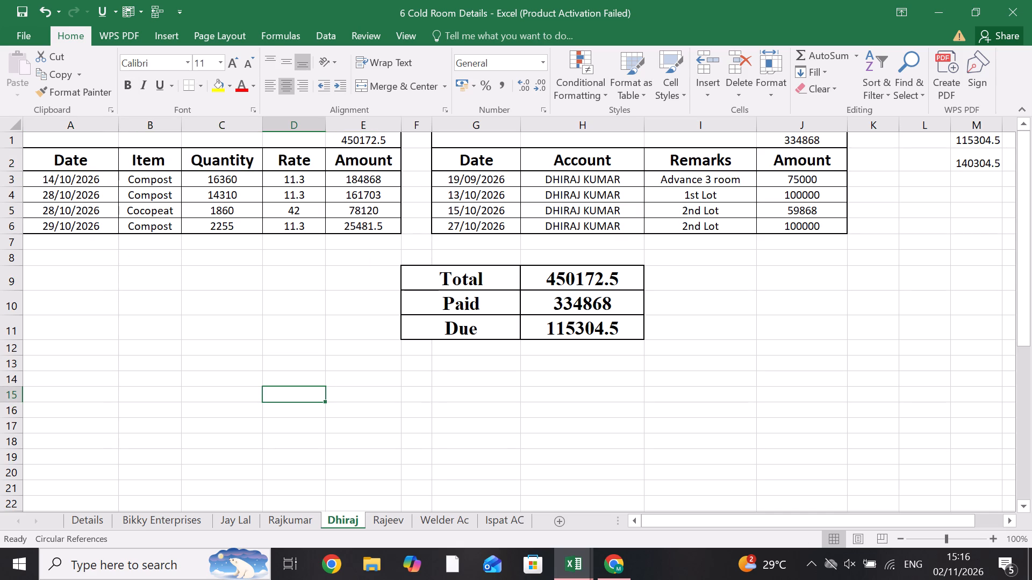
Widen the Date, Item, Quantity, Rate and Amount columns of the item purchase table slightly.
drag(403, 121, 416, 121)
click(326, 127)
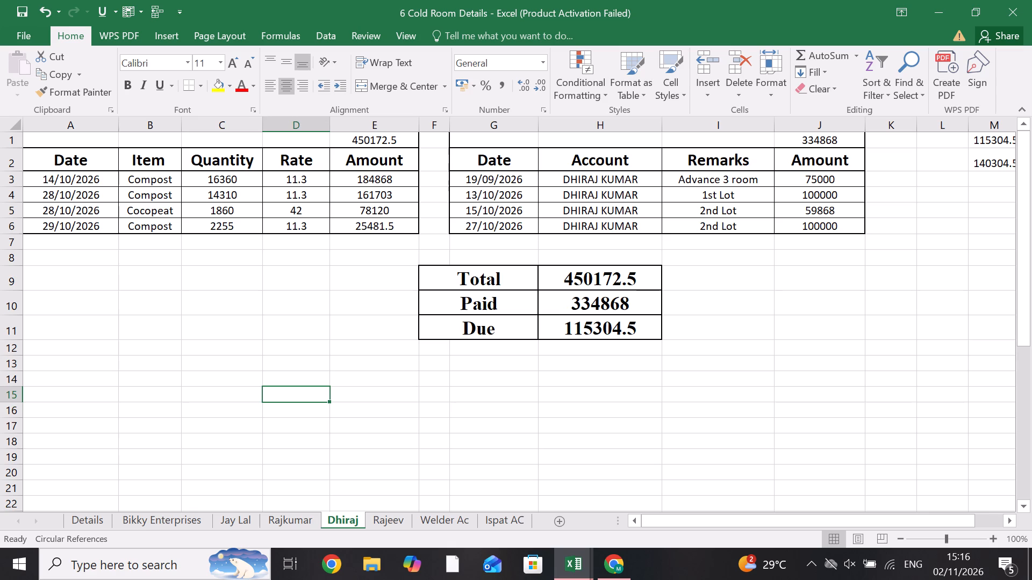
drag(261, 117, 269, 118)
drag(176, 127, 186, 128)
drag(112, 125, 120, 125)
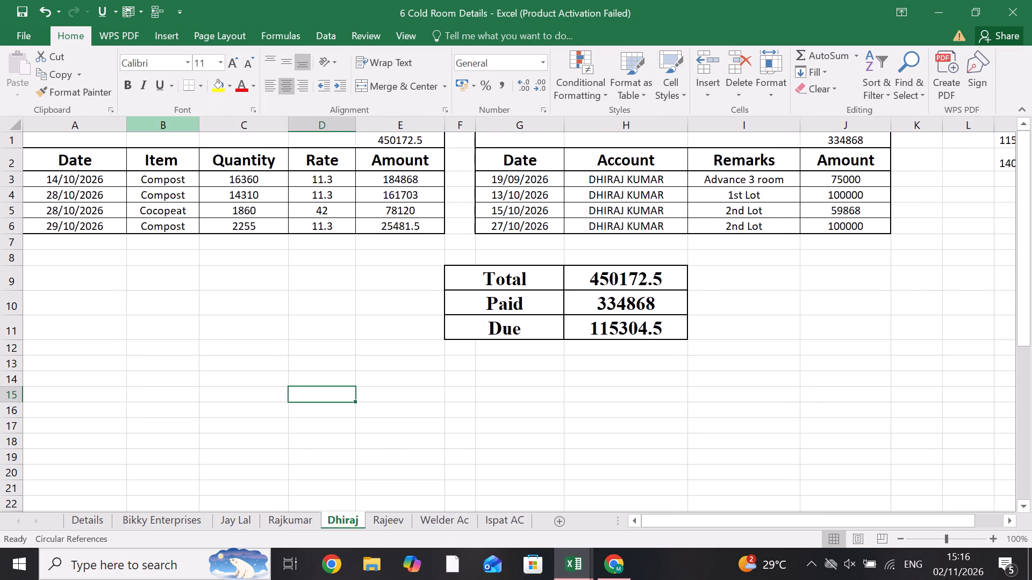
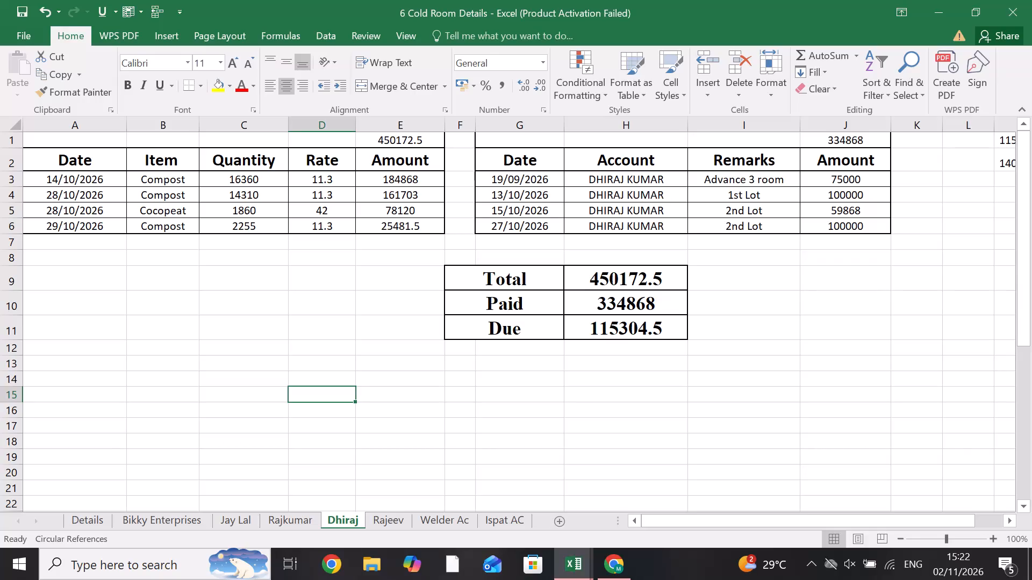
Enter a payment amount of 100000 in cell J7, directly below the last row of the payments table.
click(813, 248)
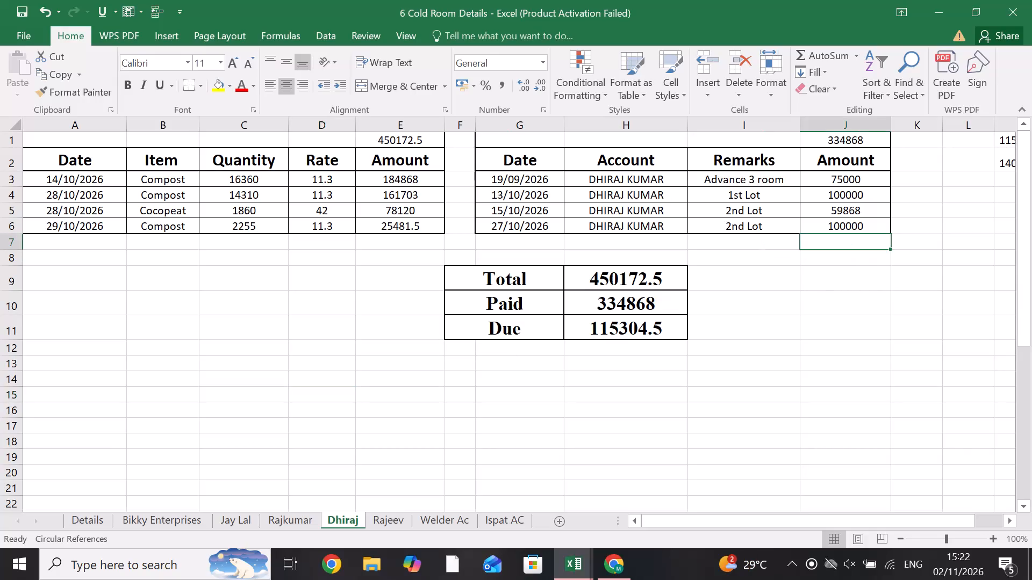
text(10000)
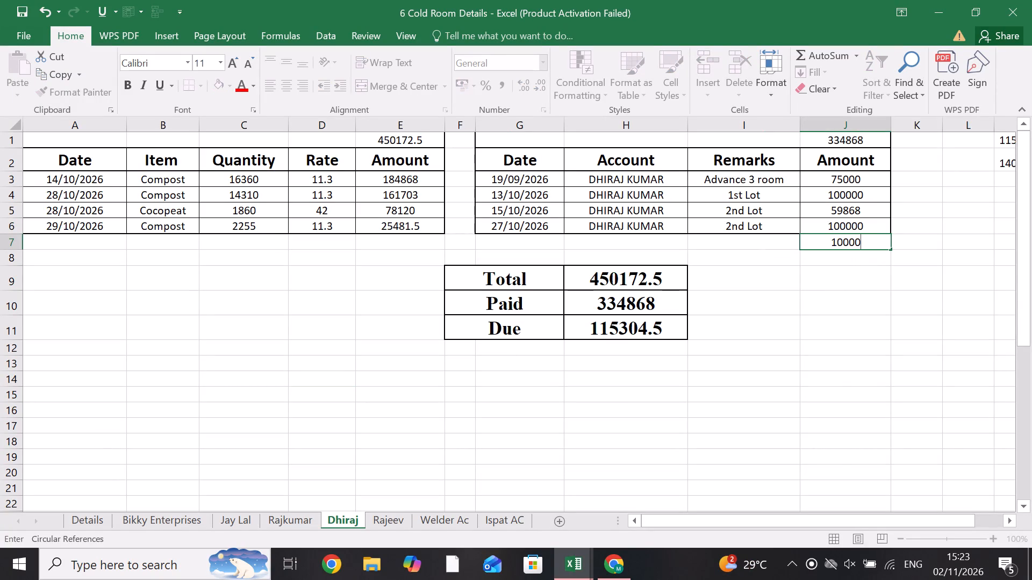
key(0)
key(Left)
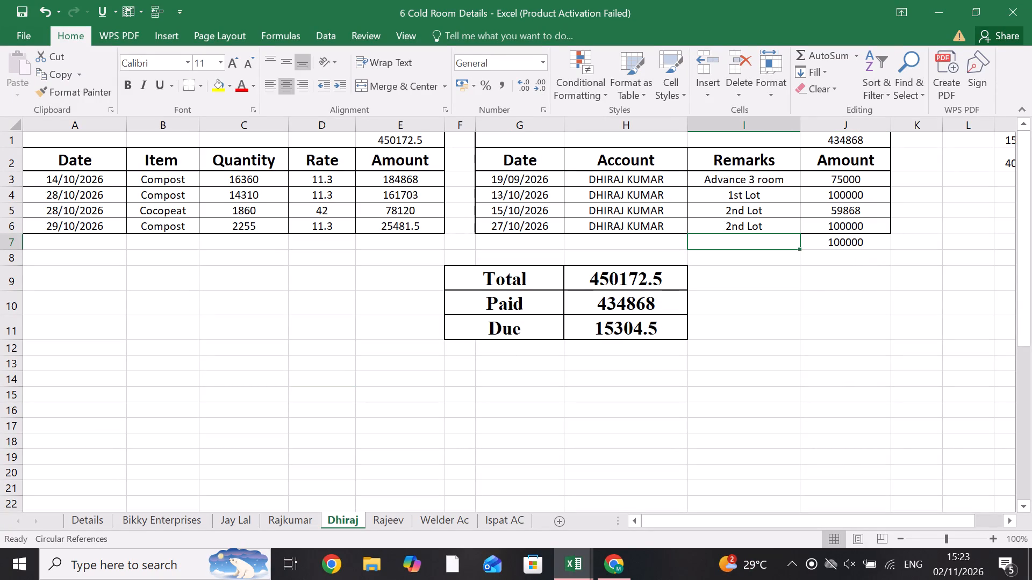
Start a formula in cell L8 that references the Due amount in cell H11.
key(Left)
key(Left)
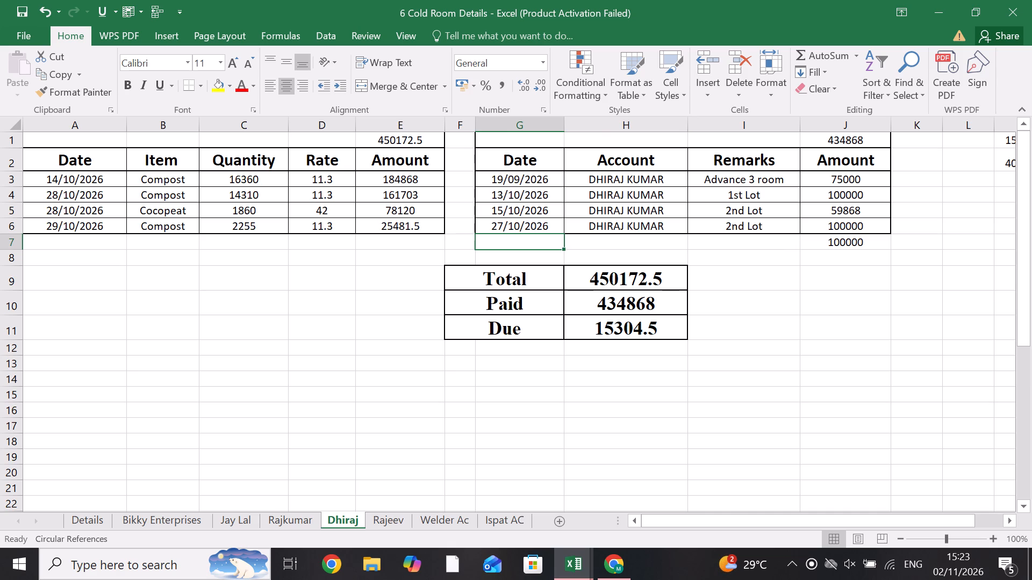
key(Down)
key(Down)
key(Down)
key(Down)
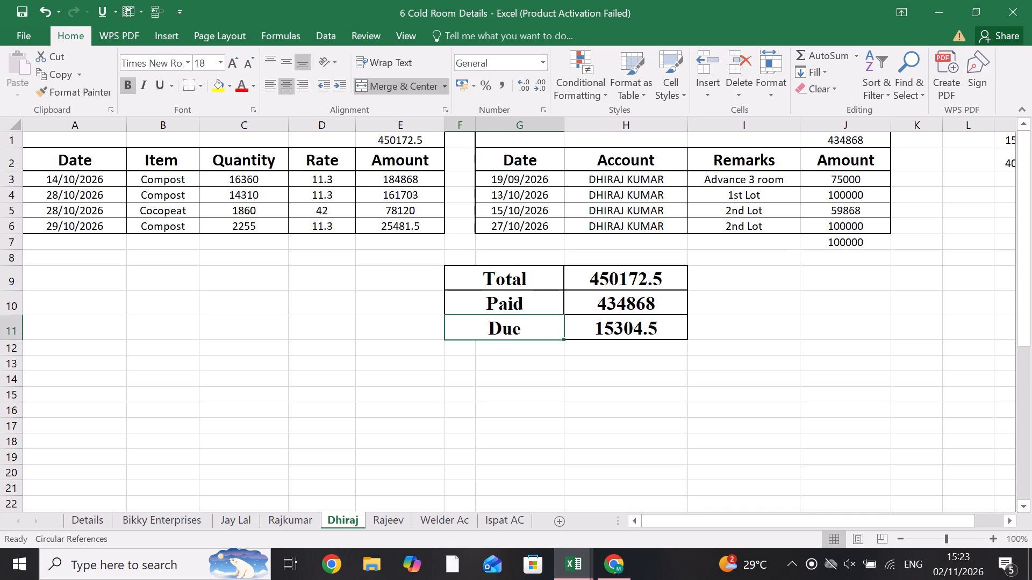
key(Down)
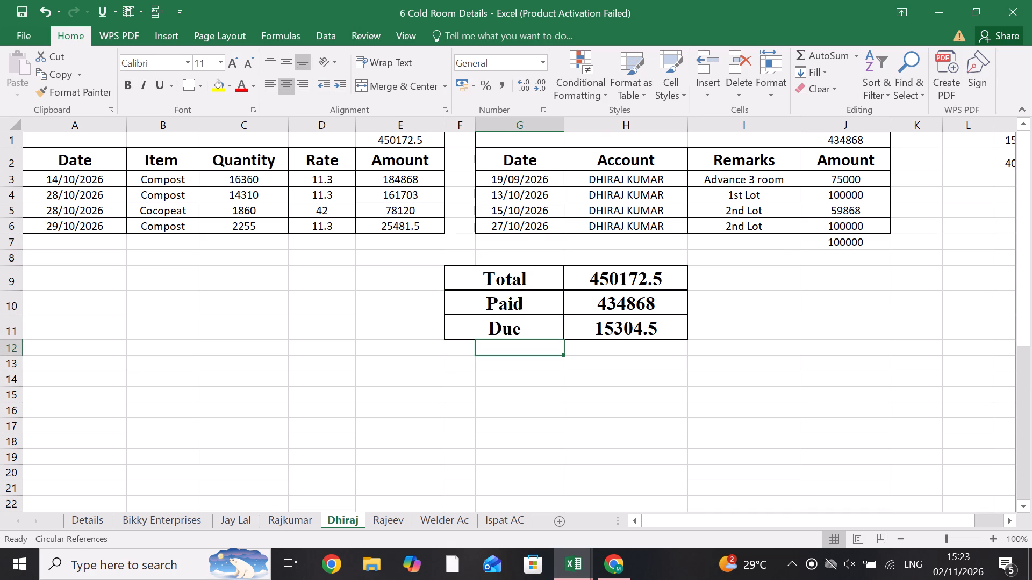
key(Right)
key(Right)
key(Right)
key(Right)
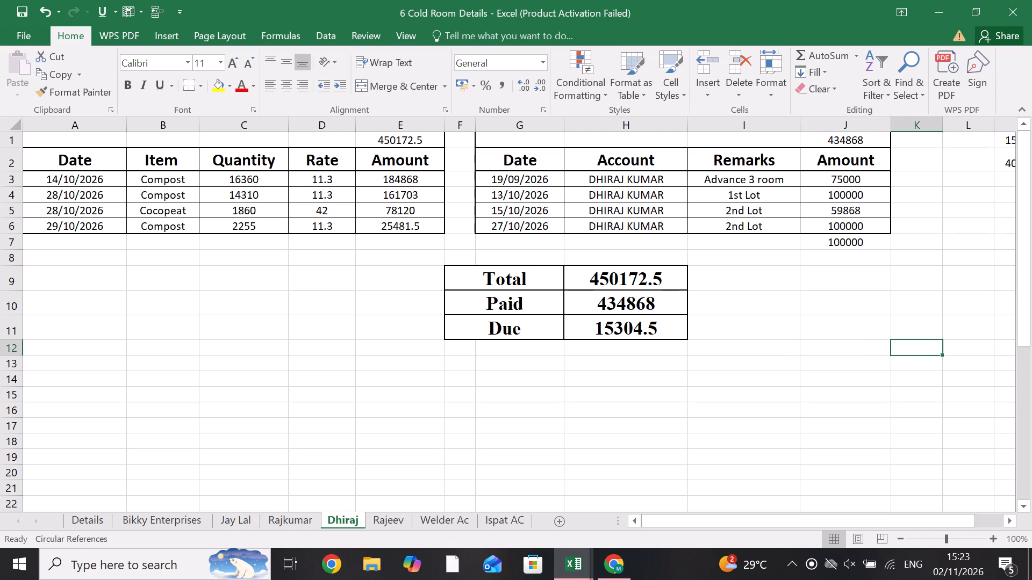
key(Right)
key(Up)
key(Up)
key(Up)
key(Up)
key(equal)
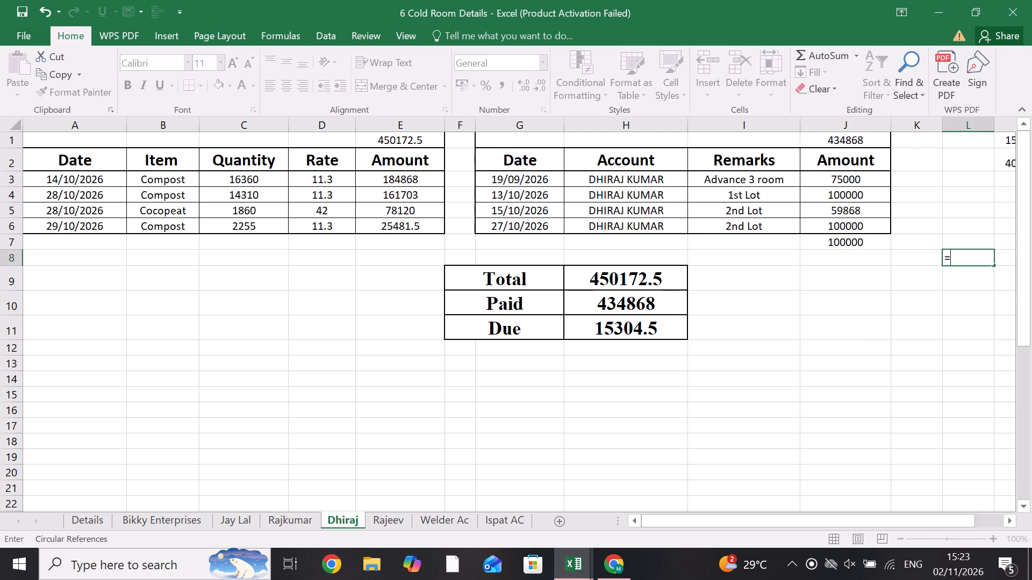
click(584, 317)
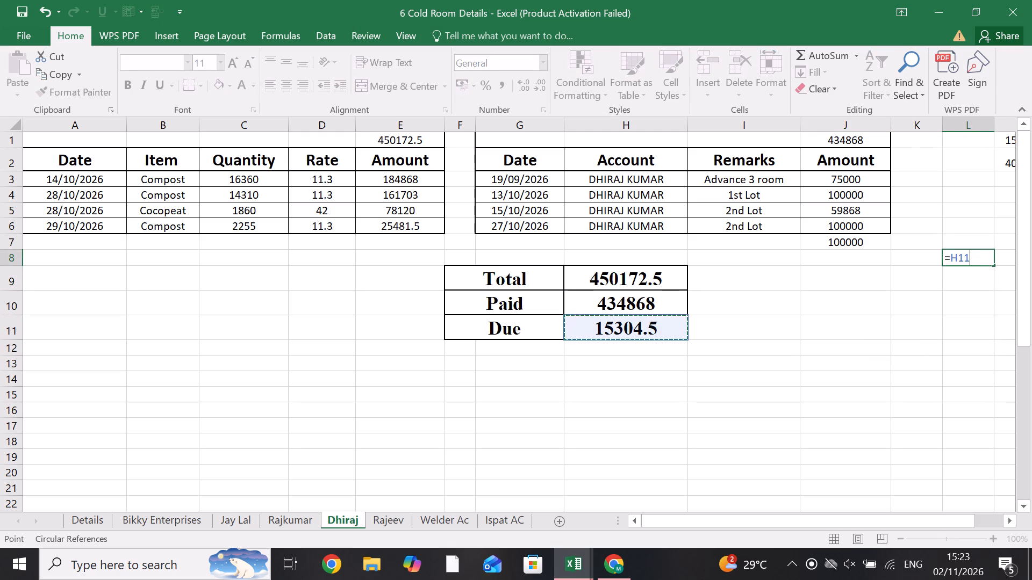
Complete the formula in L8 by adding 25000 to the Due amount, and autofit column L to its contents.
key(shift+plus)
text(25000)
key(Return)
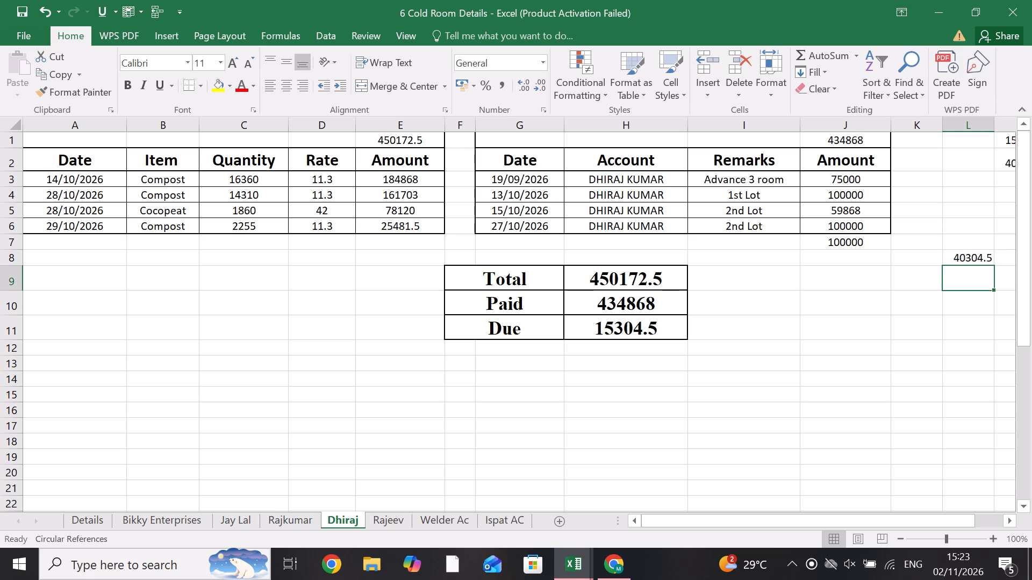
double_click(995, 123)
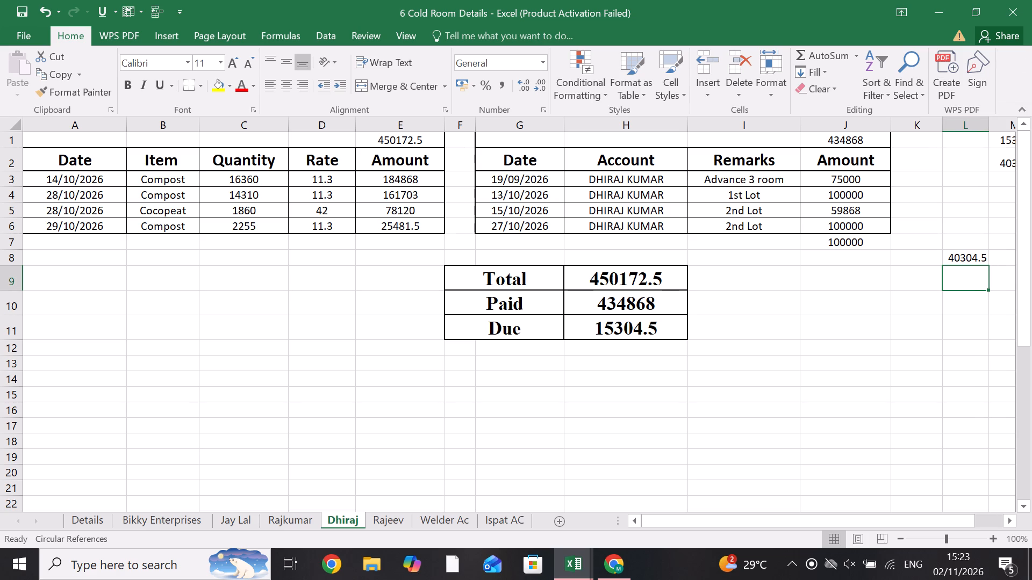
click(971, 261)
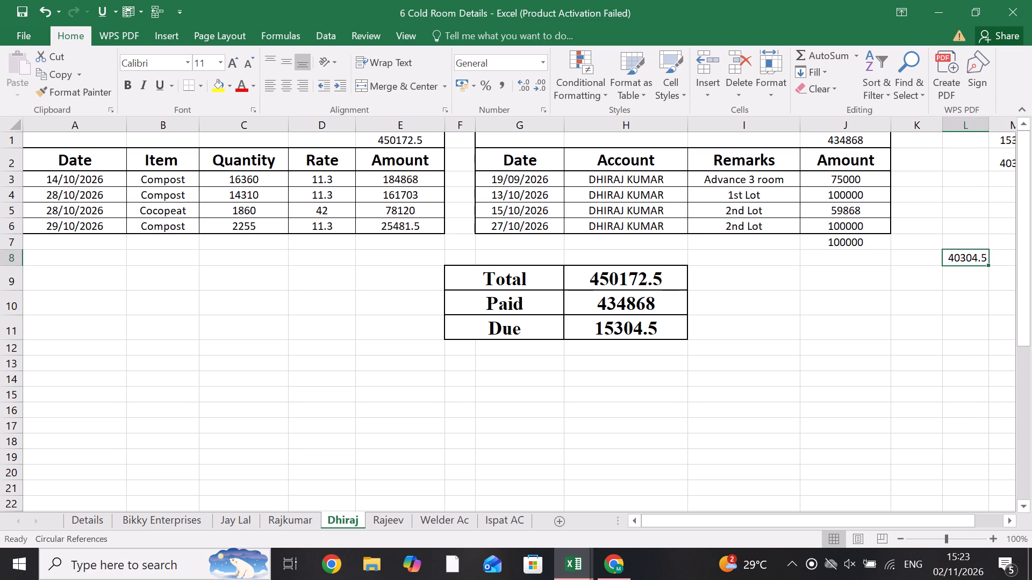
Enter the date 31/10/26 in cell G7 for the new 100000 payment below the payments table.
click(545, 242)
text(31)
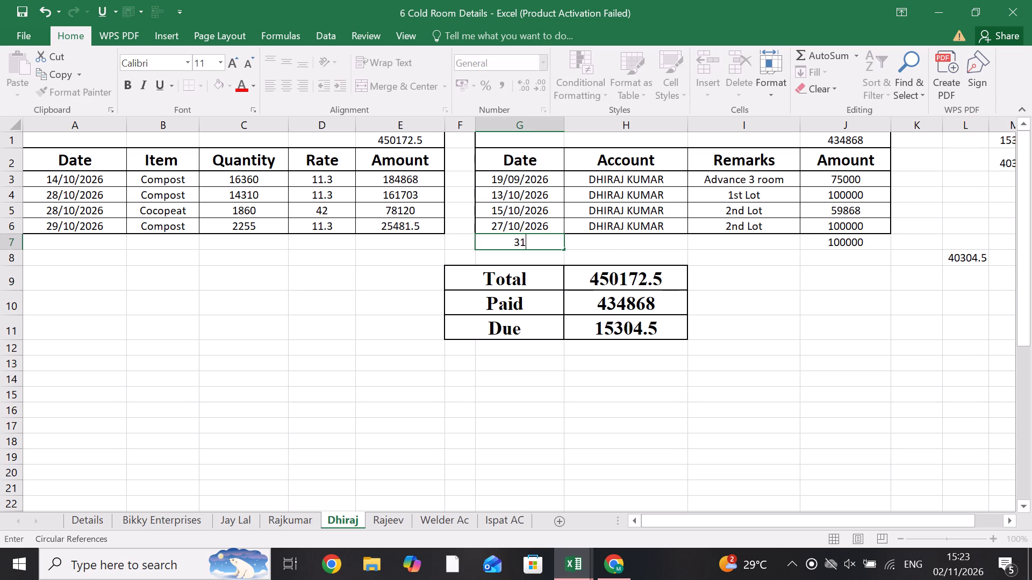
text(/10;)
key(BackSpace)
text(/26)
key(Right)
Fill the Account and Remarks entries from row 6 of the payments table down into row 7.
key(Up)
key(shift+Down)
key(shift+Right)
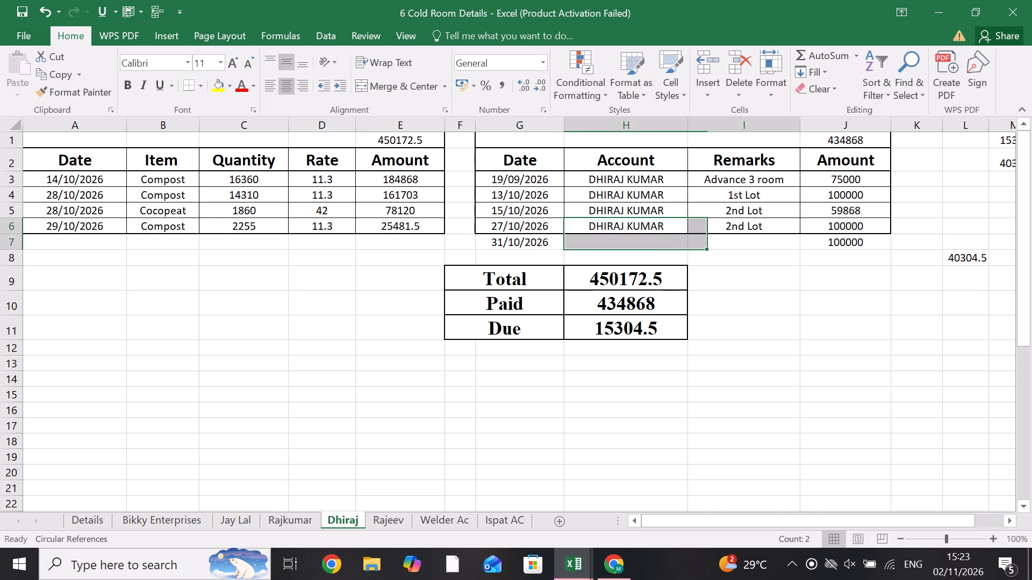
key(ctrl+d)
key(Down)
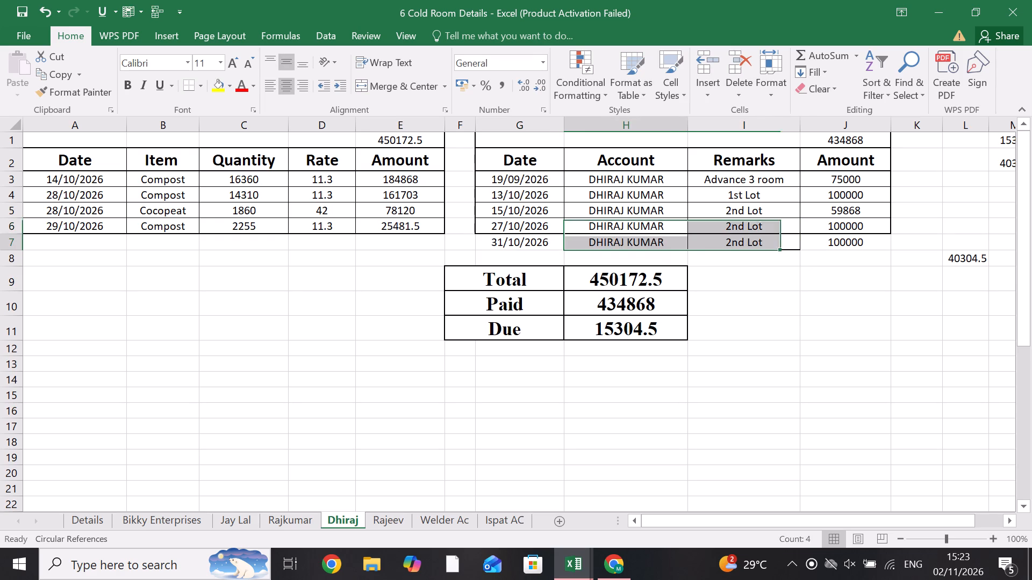
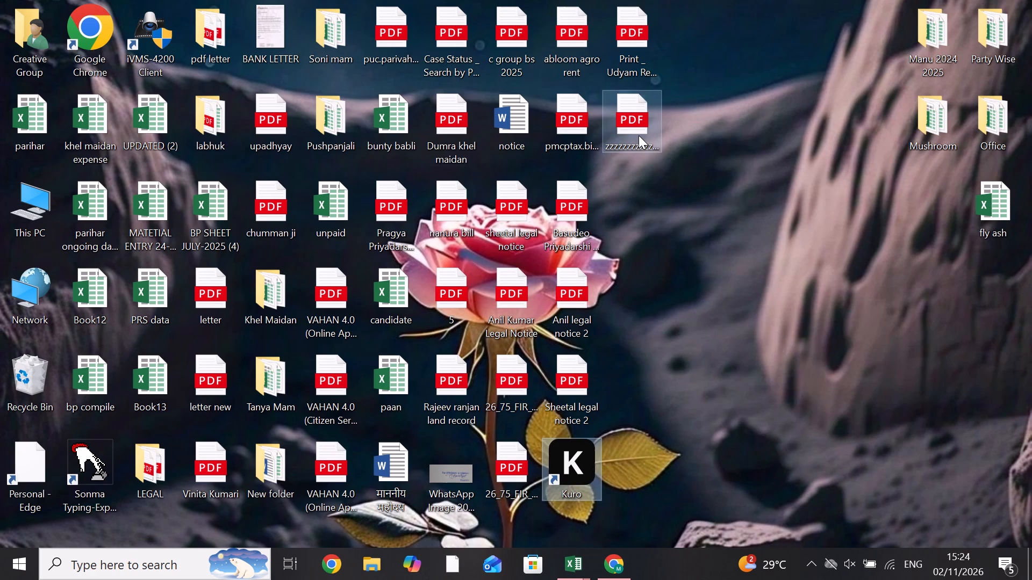
Launch the Kuro application from its desktop shortcut.
click(685, 429)
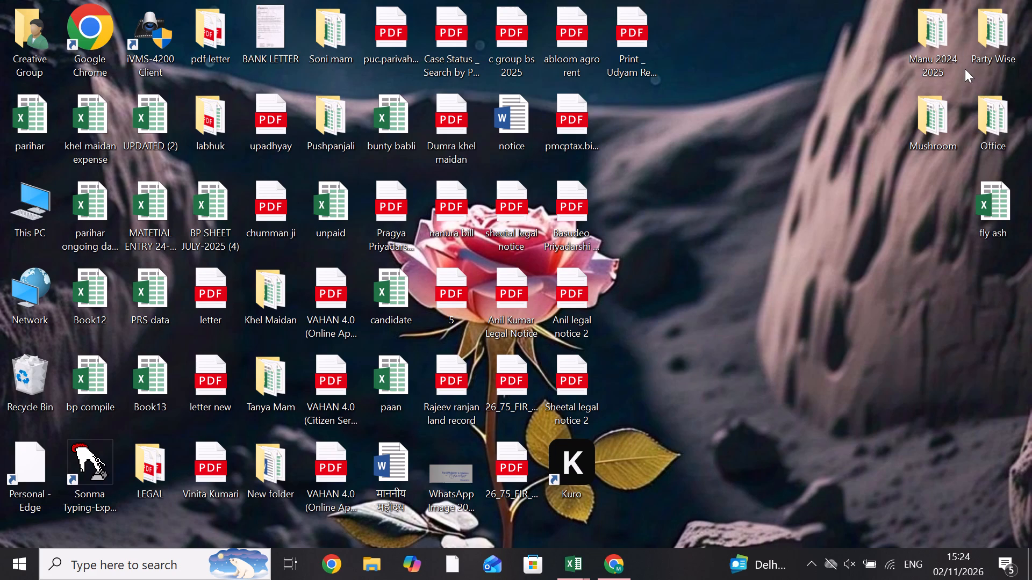
double_click(566, 474)
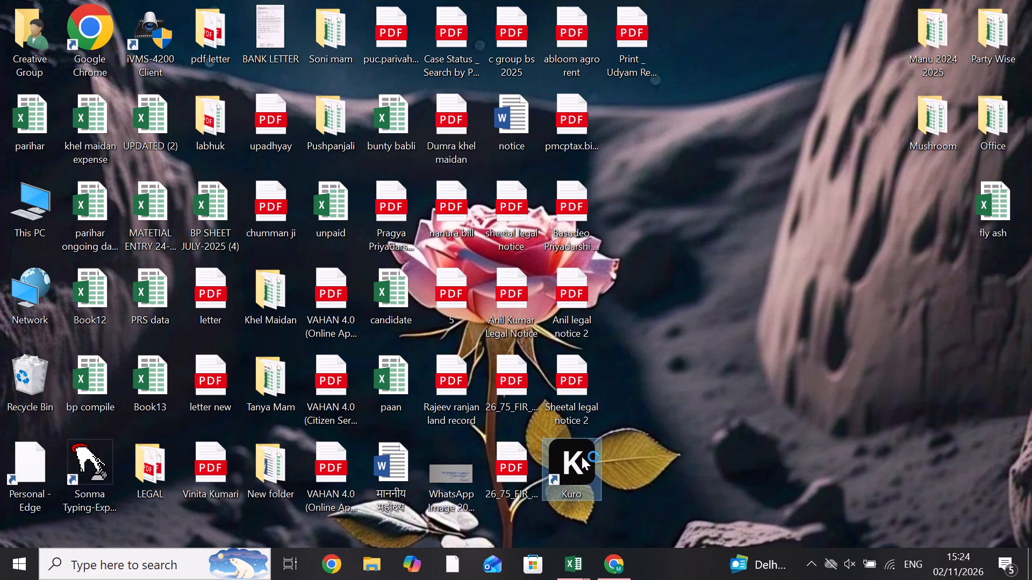
scroll(725, 433, down, 1)
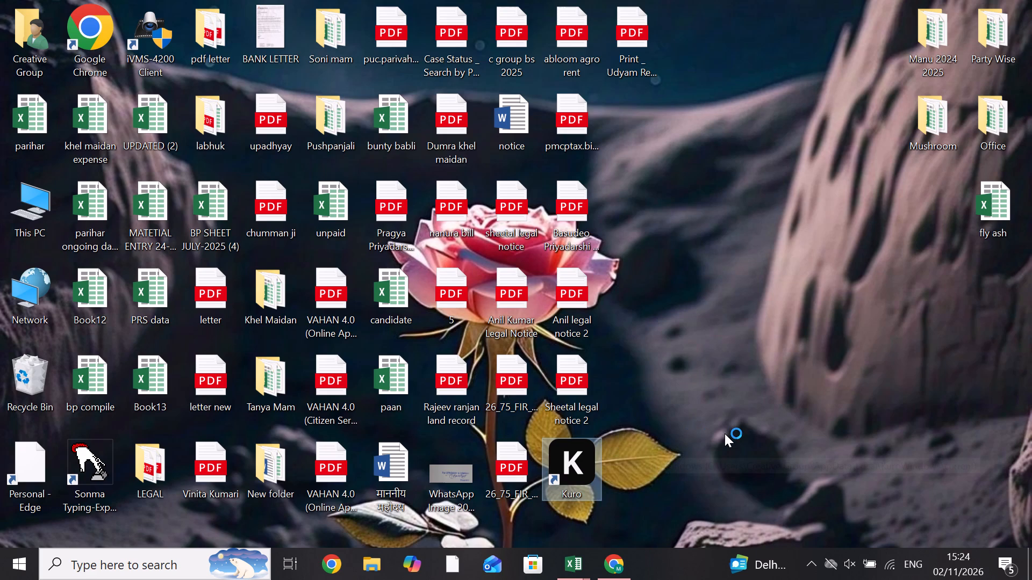
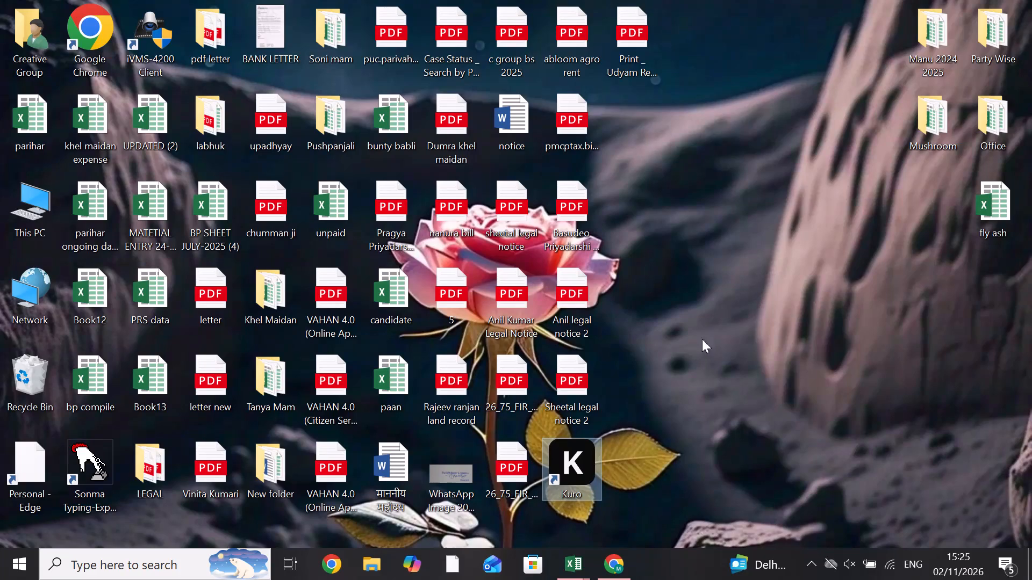
In the Mushroom Sale details workbook, record challan 415 for Shankar ji with quantity 0.6 and a rate of 175 per kg.
click(563, 579)
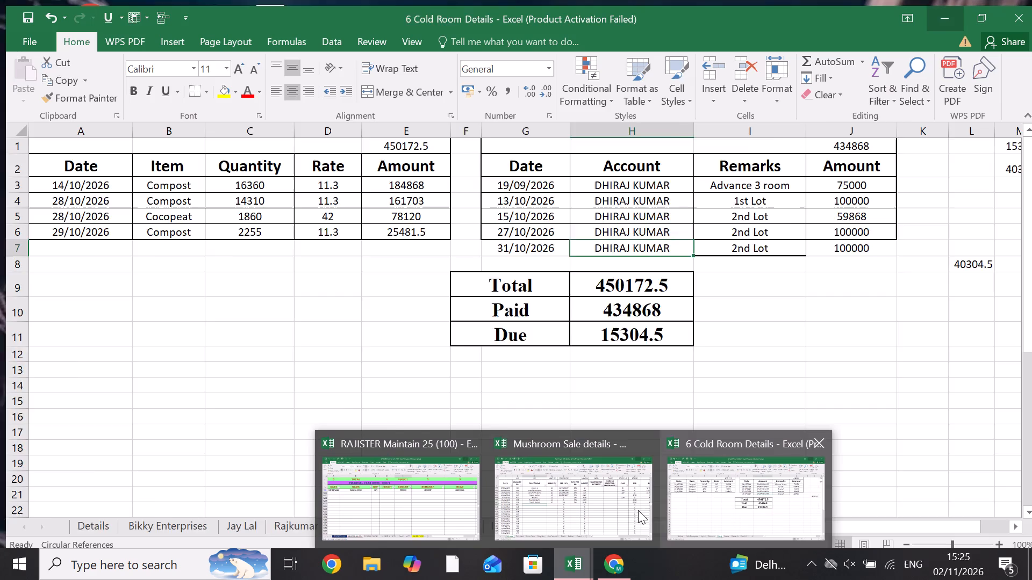
click(618, 515)
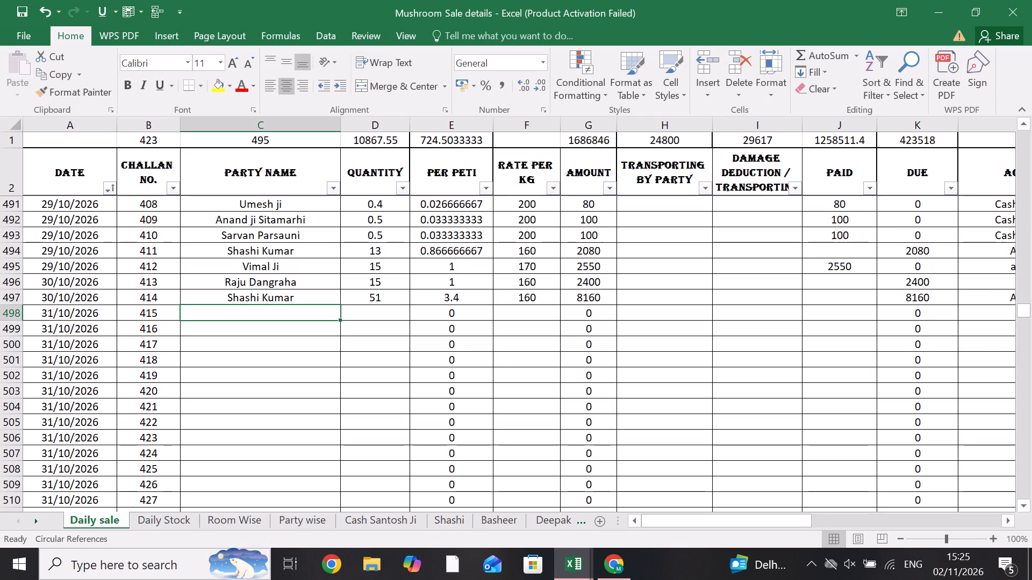
key(shift+s)
text(ha)
text(nka)
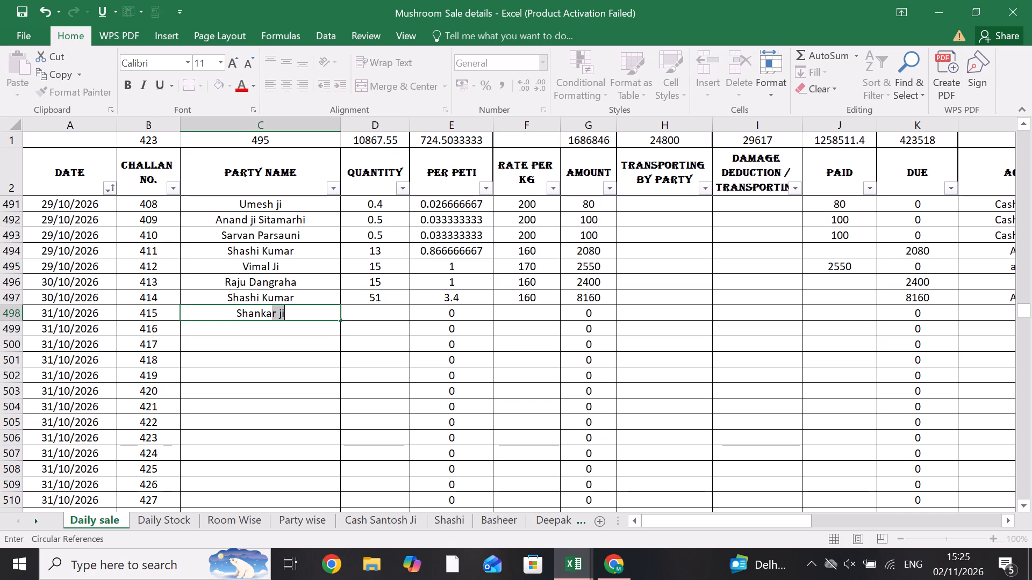
key(Right)
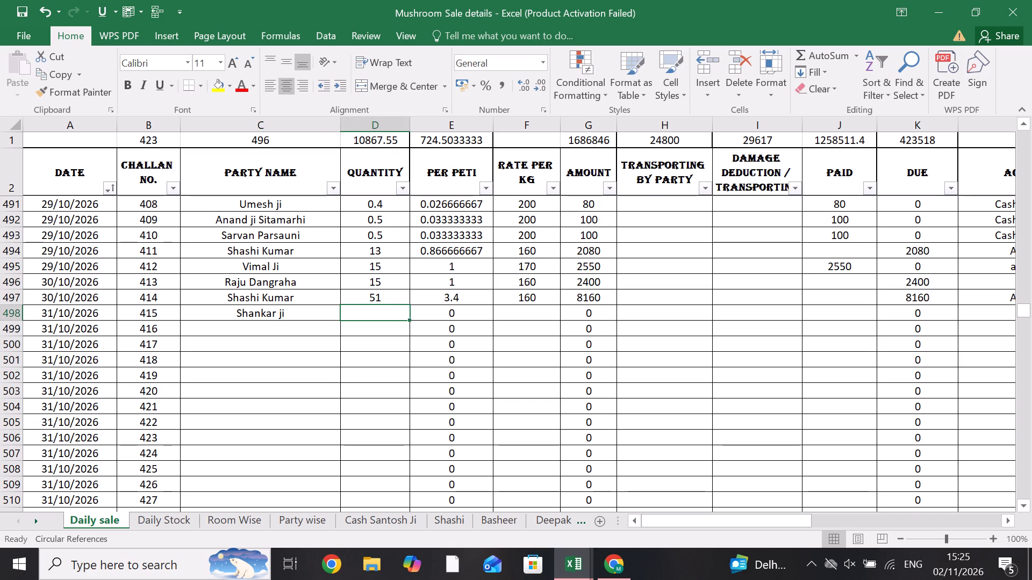
text(.6)
key(Right)
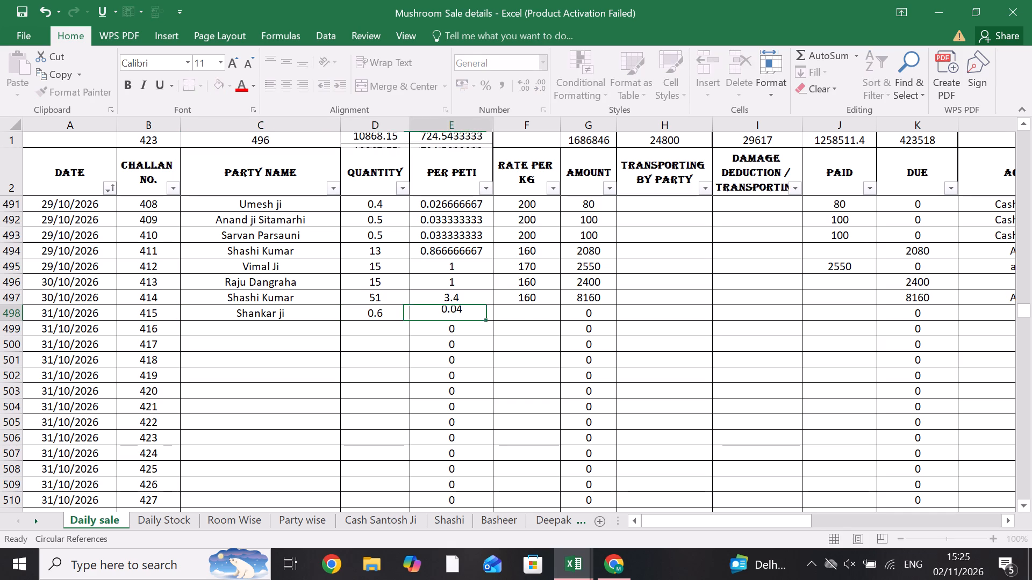
key(Right)
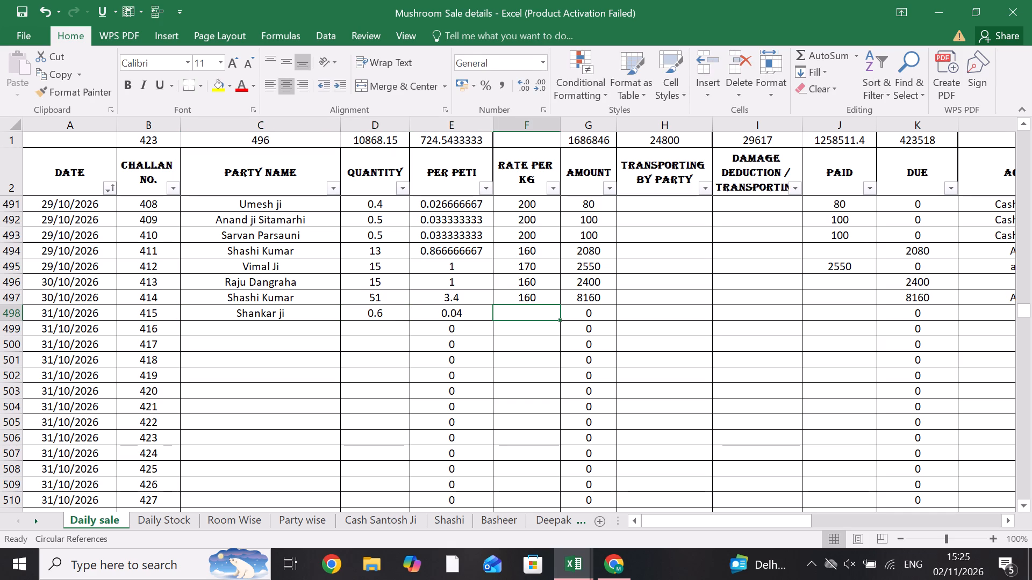
key(1)
text(75)
key(Right)
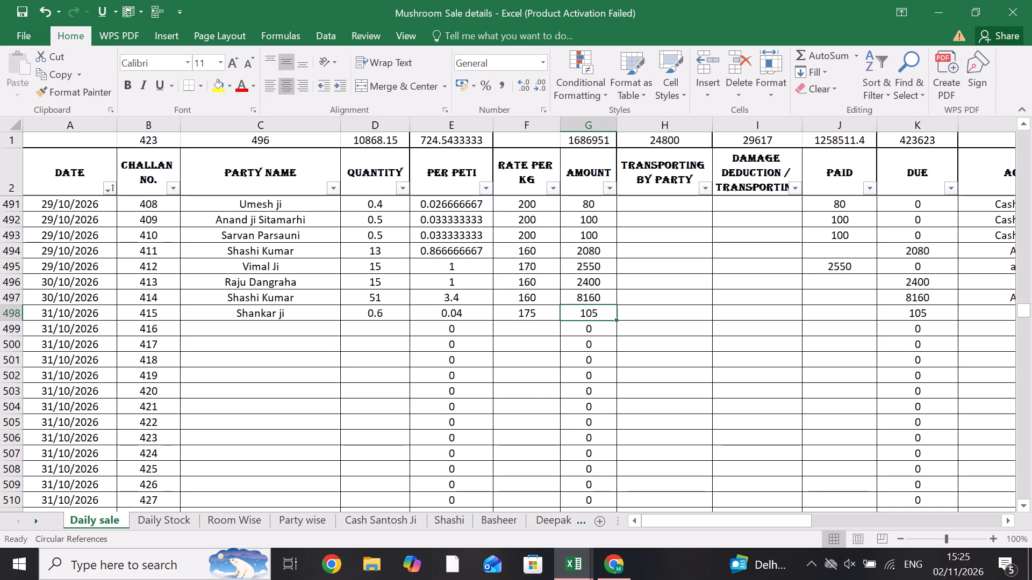
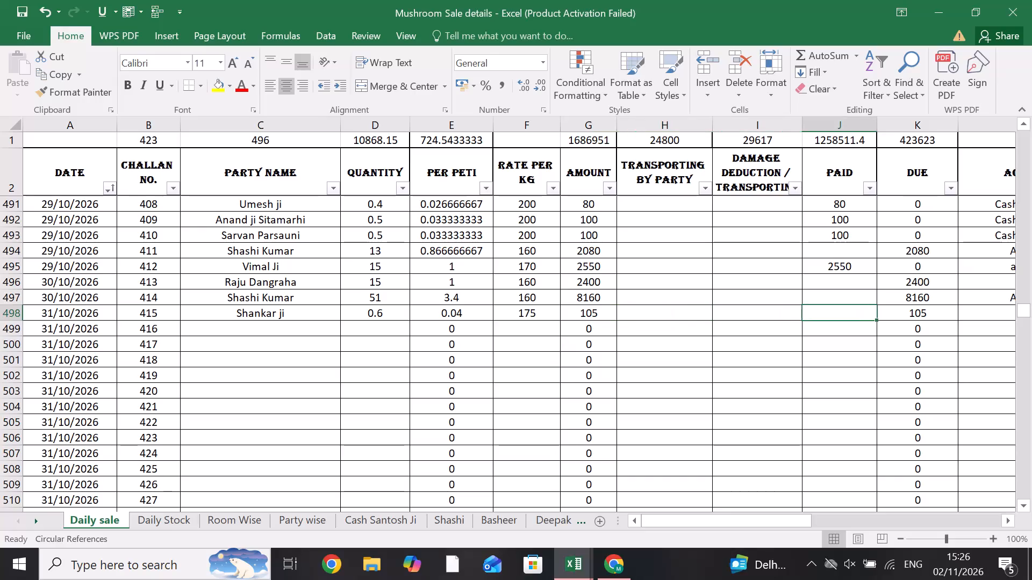
key(Right)
key(Right)
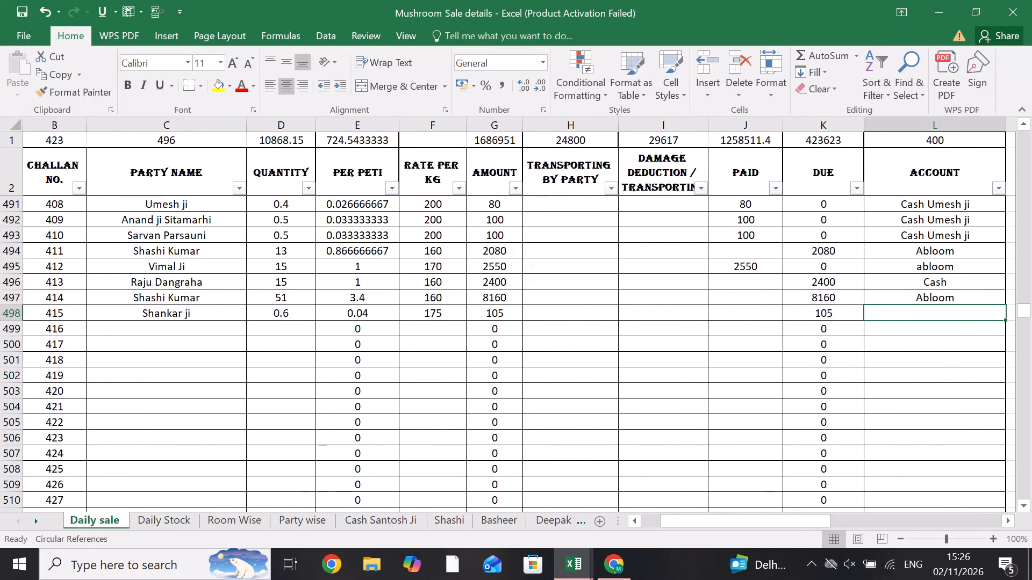
key(a)
key(Down)
Go to the empty party name cell of challan 416 to start its sale entry.
key(Left)
key(Left)
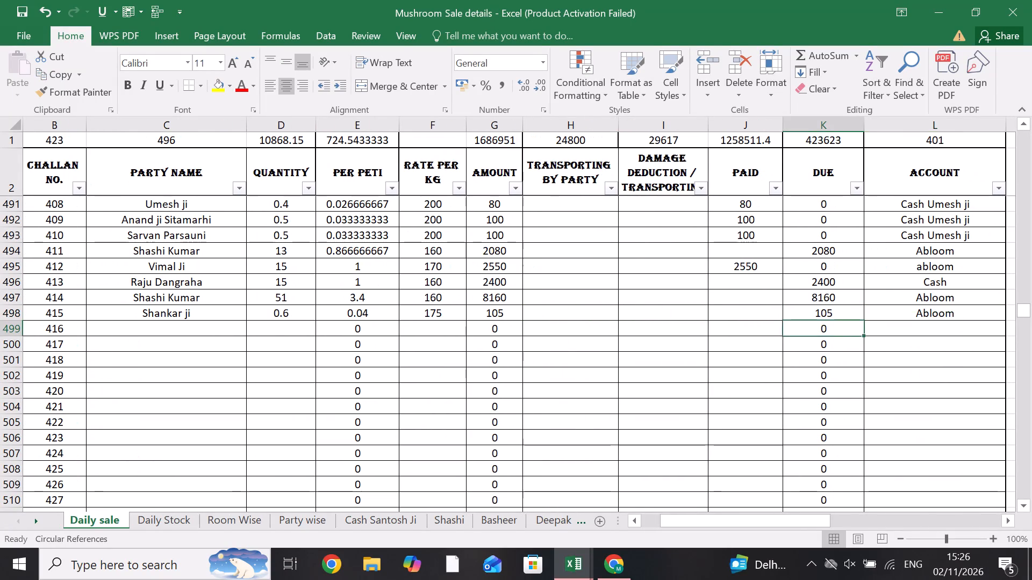
key(Left)
key(Left)
key(Left)
key(Left)
key(Left)
key(Left)
key(Left)
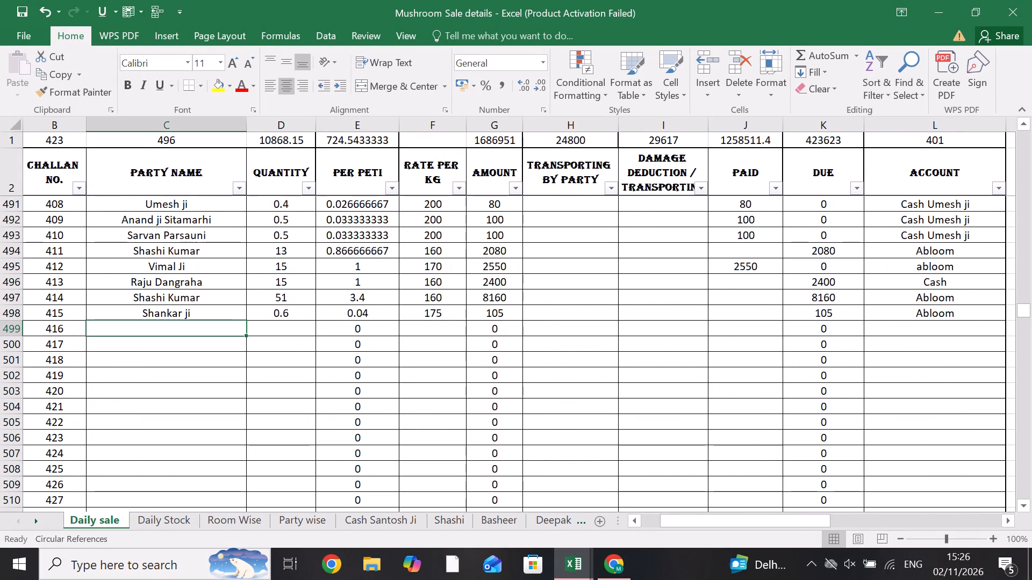
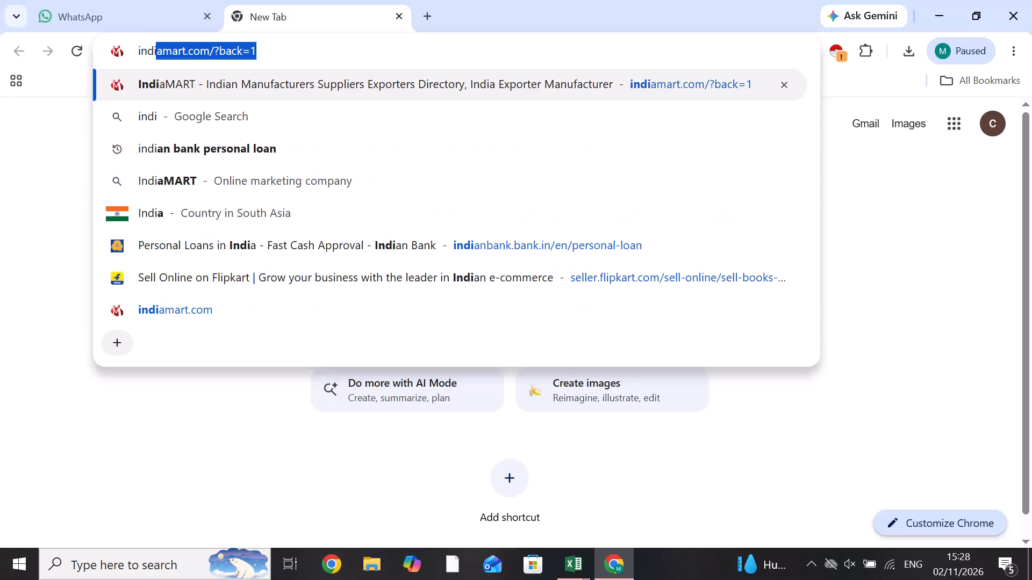
Search the web for "indian bank timings".
text(n b)
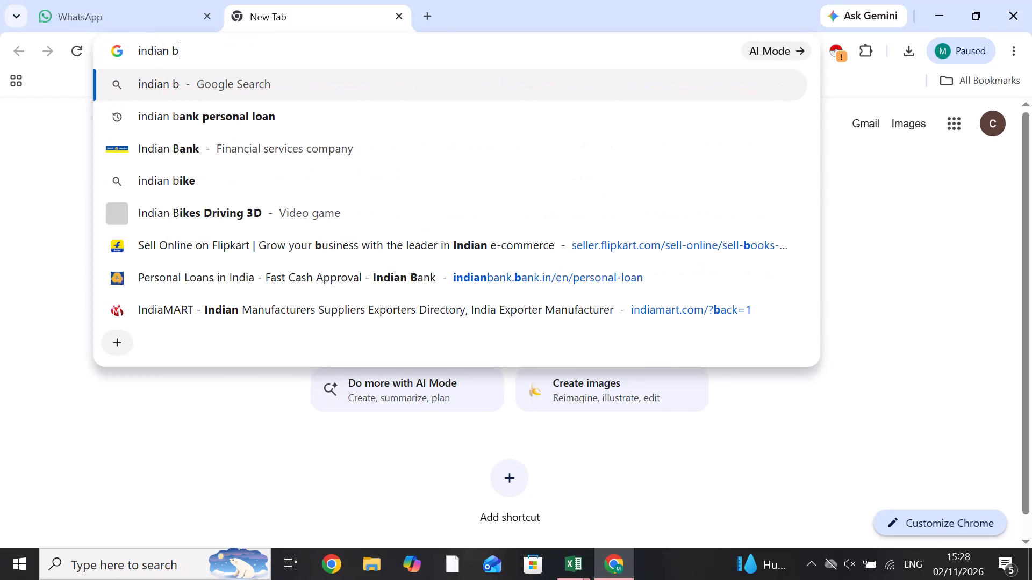
key(Down)
key(Down)
key(space)
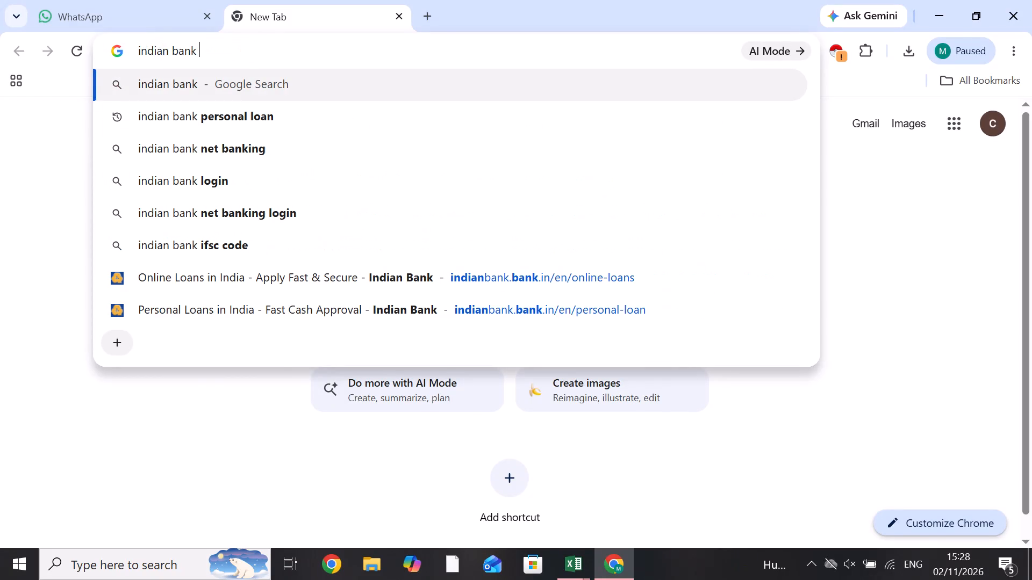
text(ti)
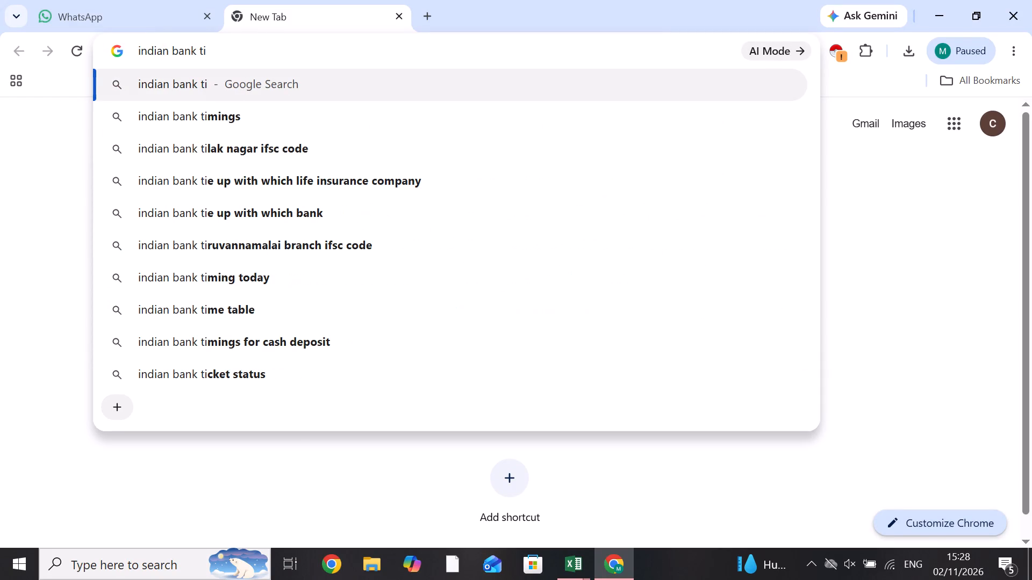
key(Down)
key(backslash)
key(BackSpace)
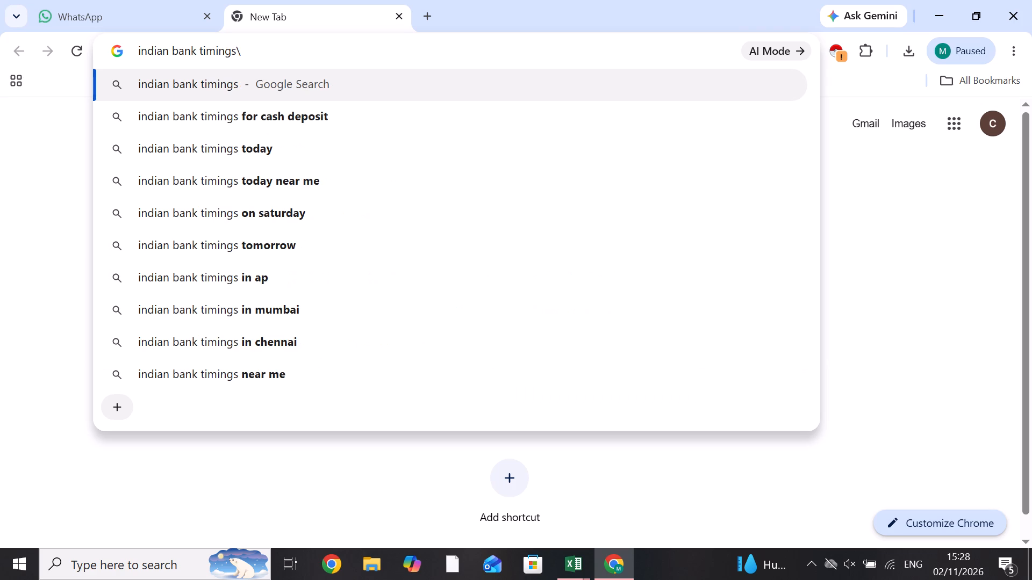
Run the web search for "indian bank timings" and look through the results for branch hours, transfer timings and nearby locations.
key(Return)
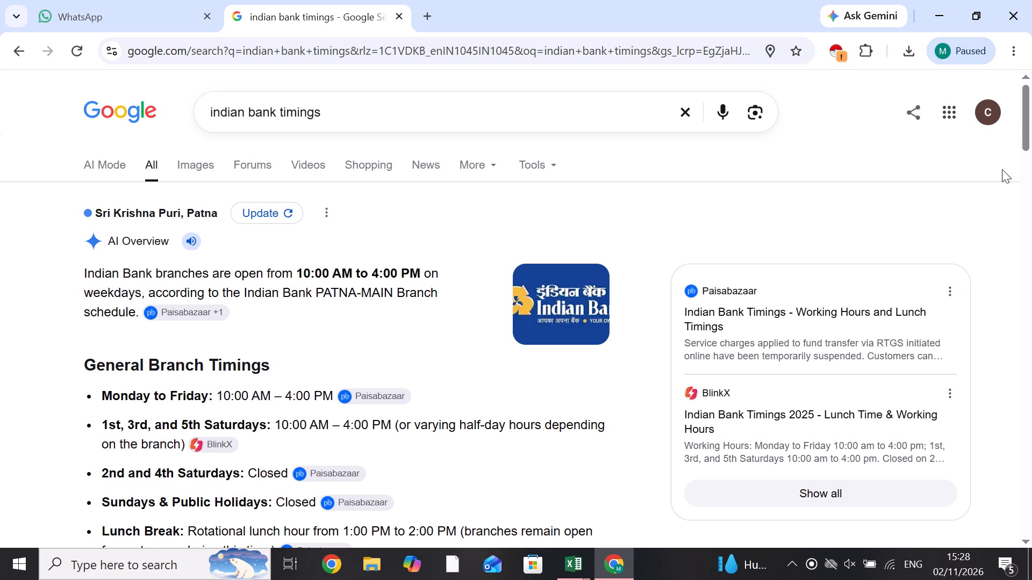
drag(1024, 127, 1031, 185)
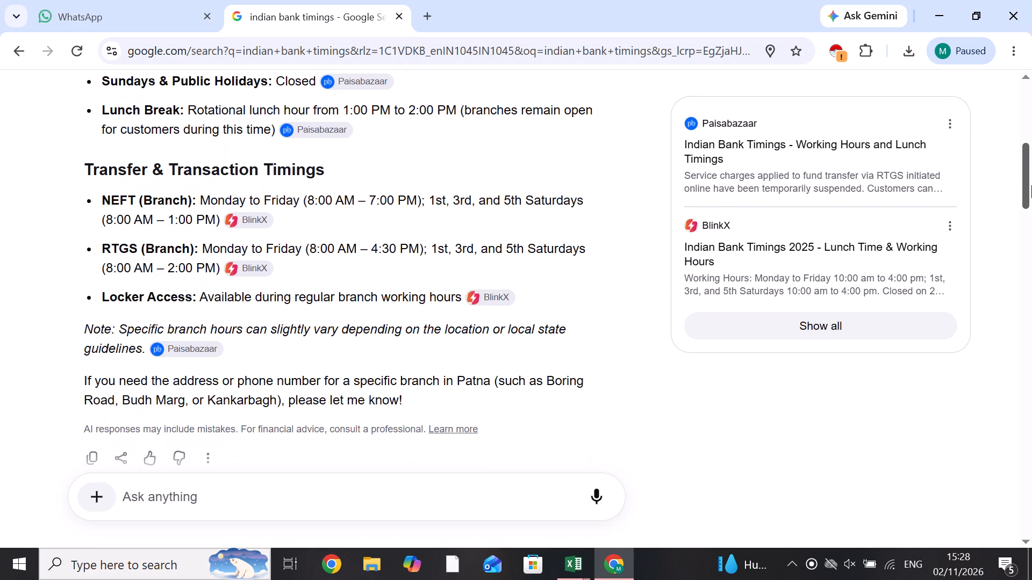
drag(1031, 185, 1031, 129)
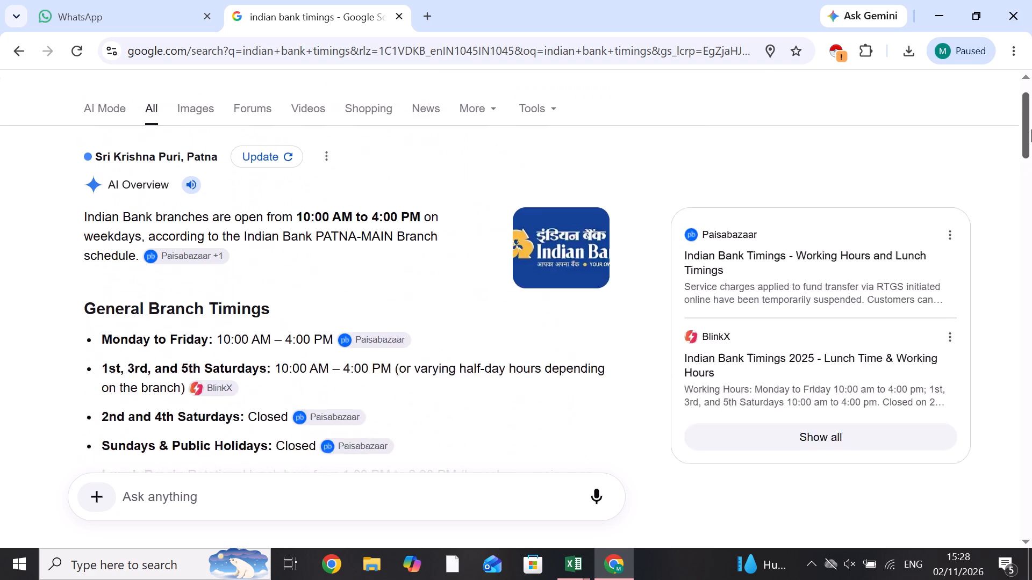
drag(1031, 129, 1031, 191)
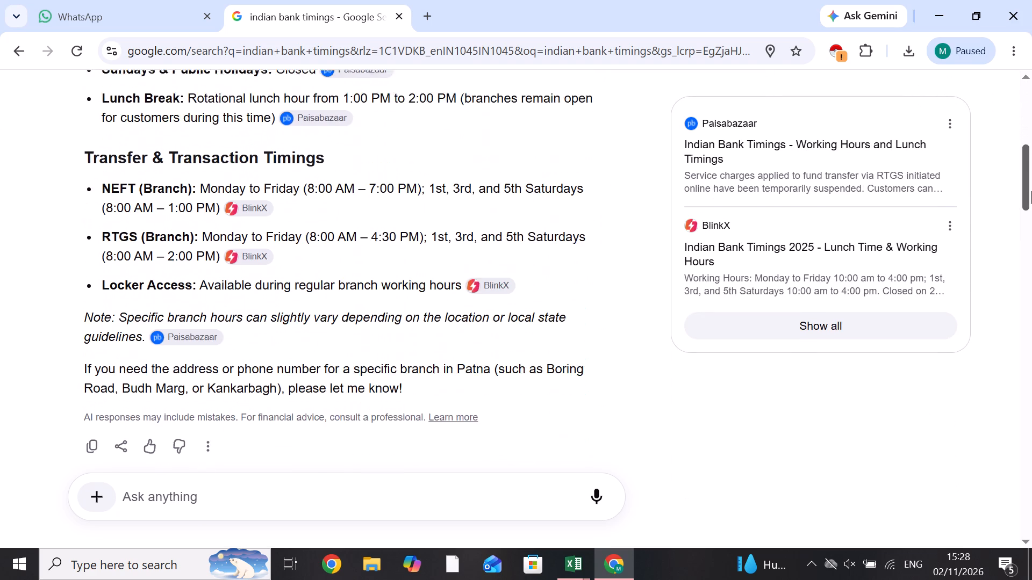
drag(1031, 191, 1031, 252)
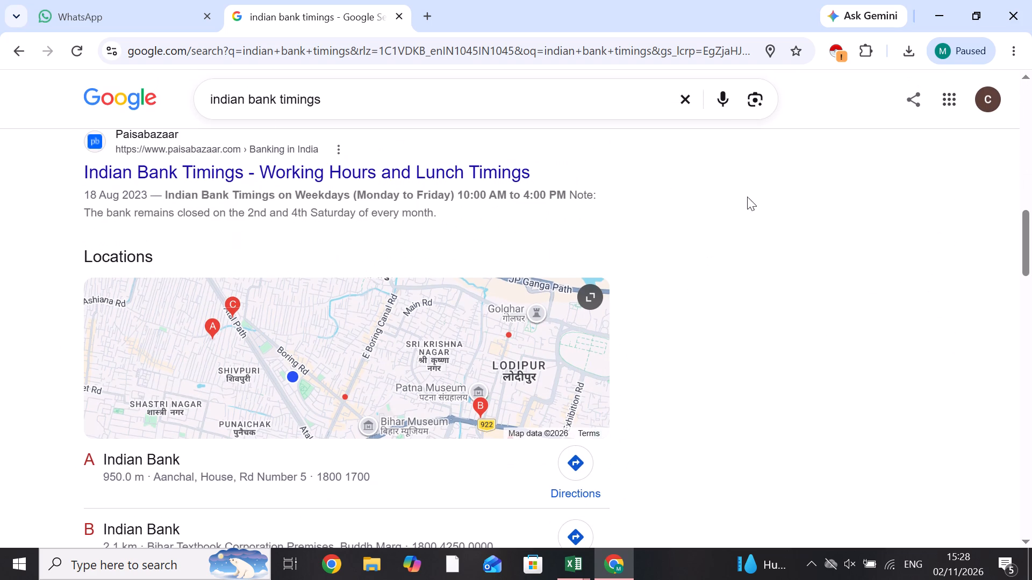
Change the web search to "bank of india bank timings" and run it.
drag(245, 99, 195, 99)
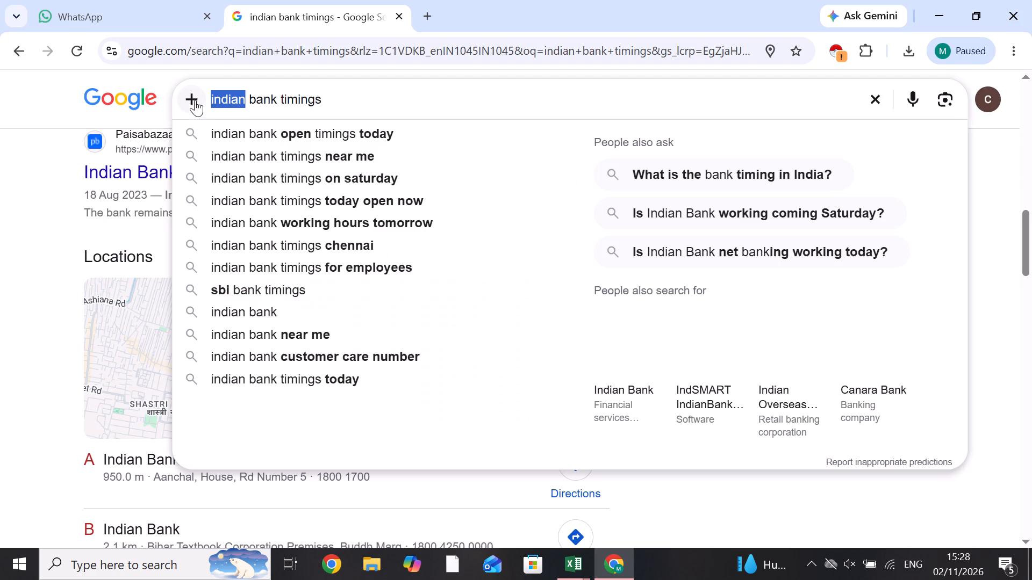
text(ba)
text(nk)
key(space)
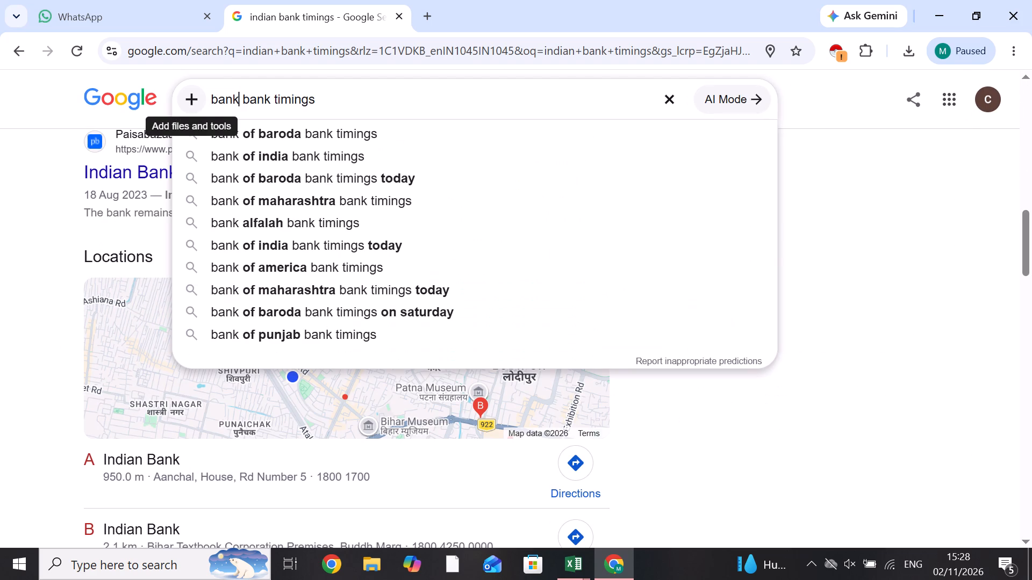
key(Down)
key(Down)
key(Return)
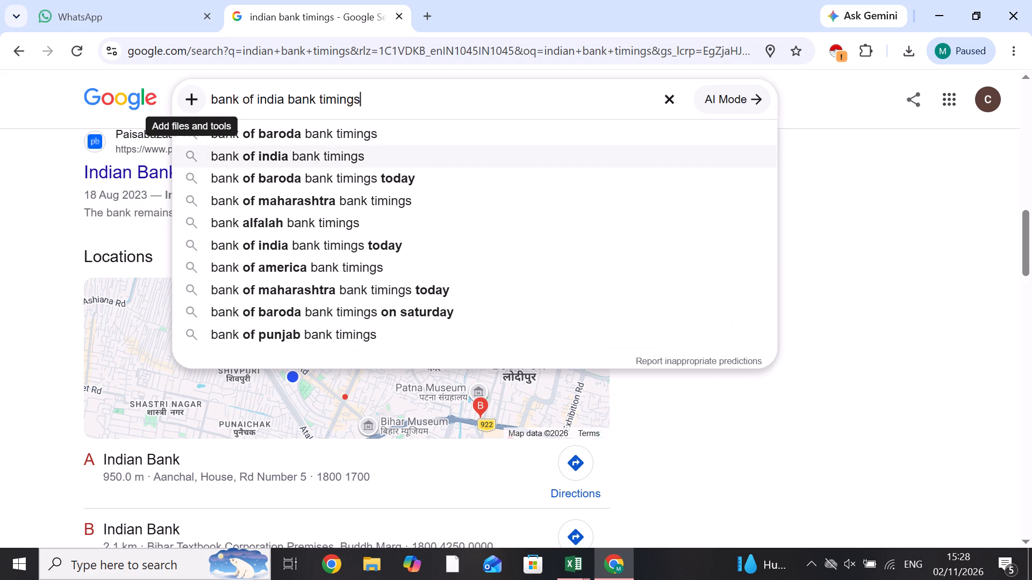
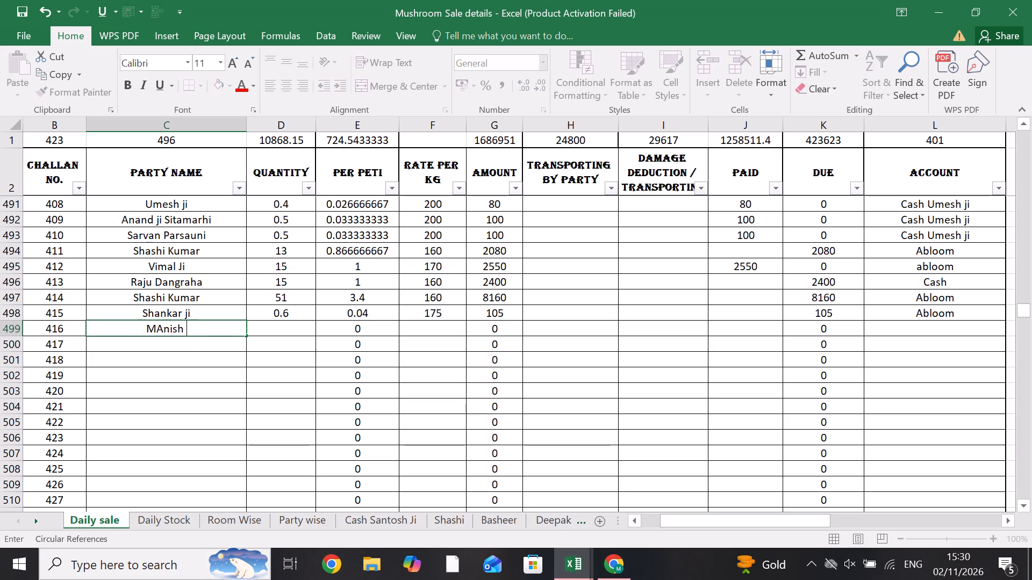
Correct the miscapitalised party name "MAnish" being entered for challan 416 in the Daily sale sheet.
key(BackSpace)
key(BackSpace)
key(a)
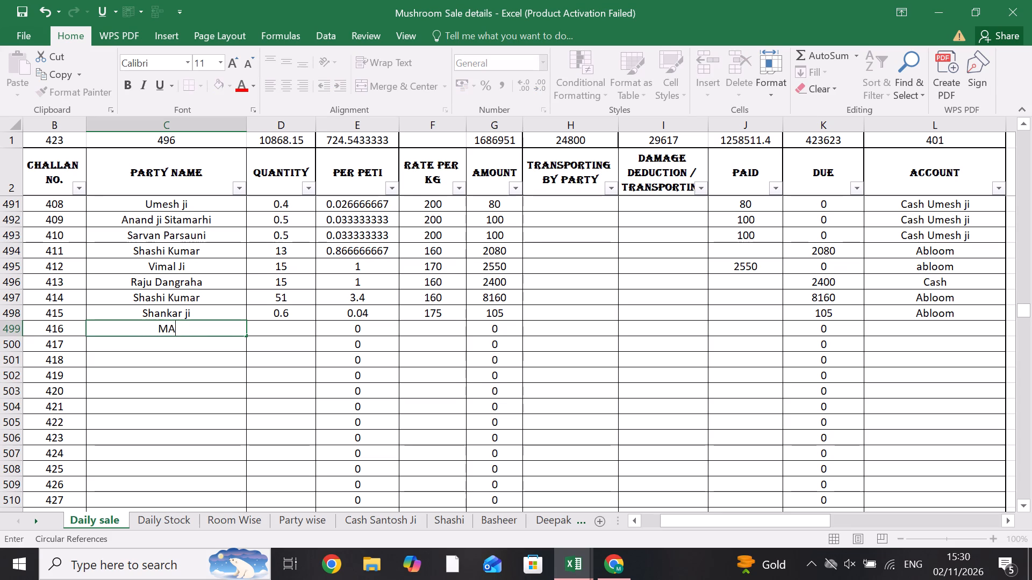
key(BackSpace)
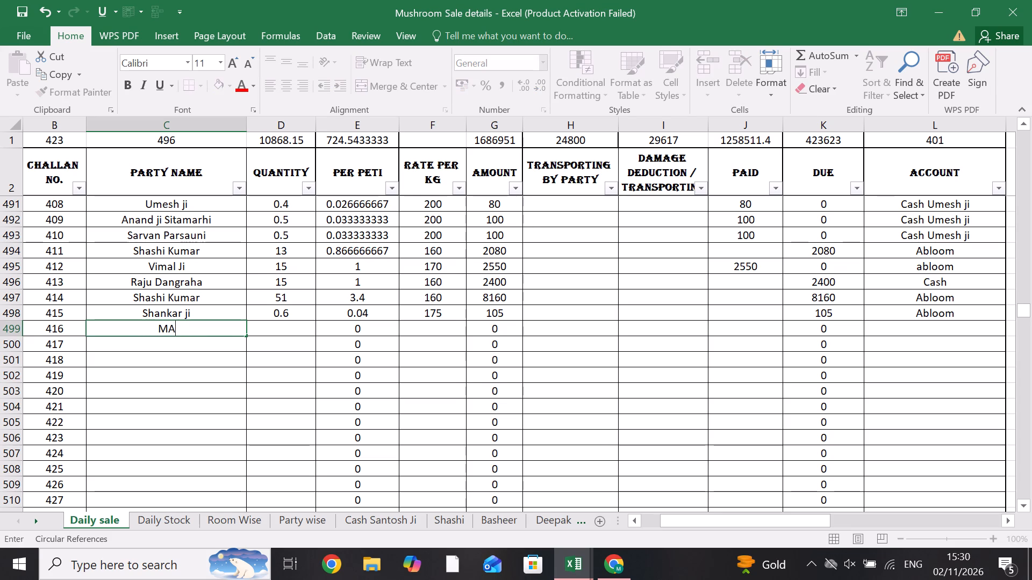
Fill in challan 416 for Manish with quantity 2, rate per kg 175 and account abloom.
text(anish)
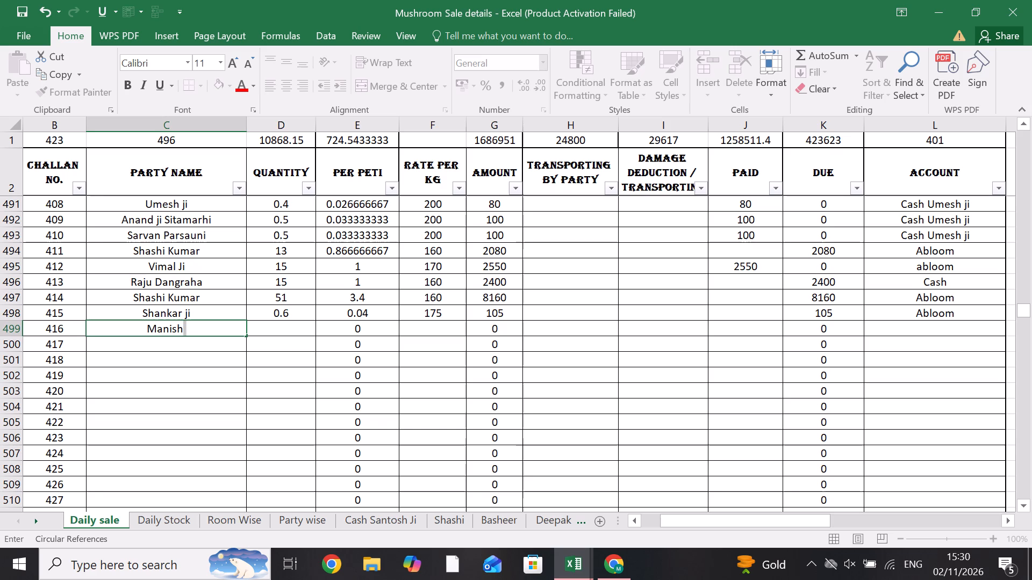
key(Right)
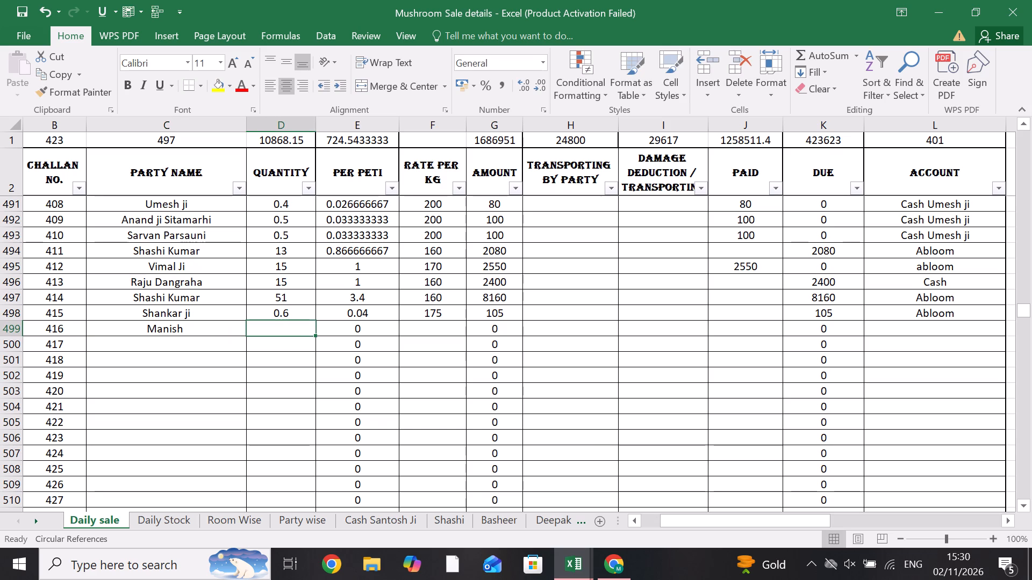
key(2)
key(Right)
key(Right)
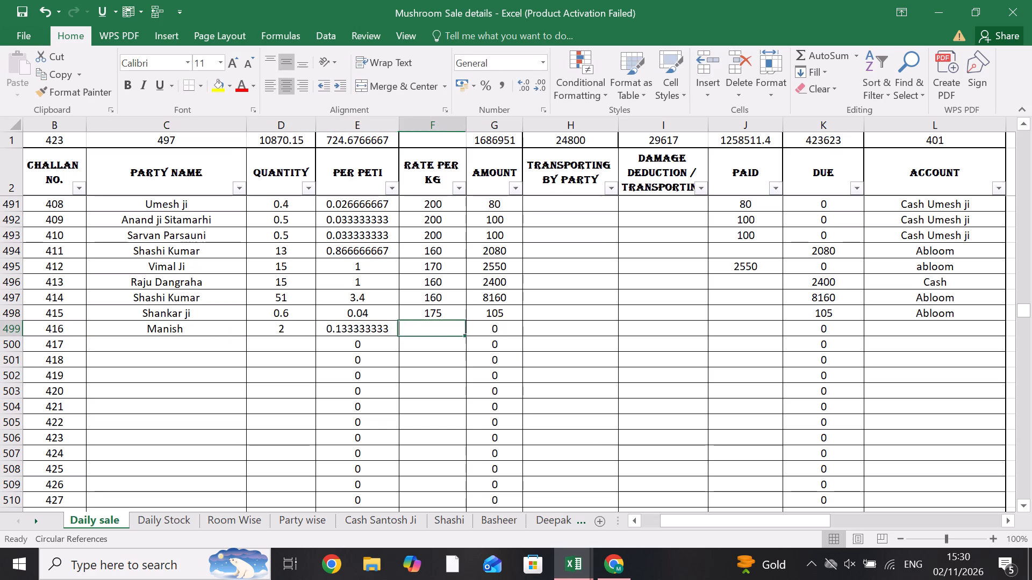
key(1)
text(75)
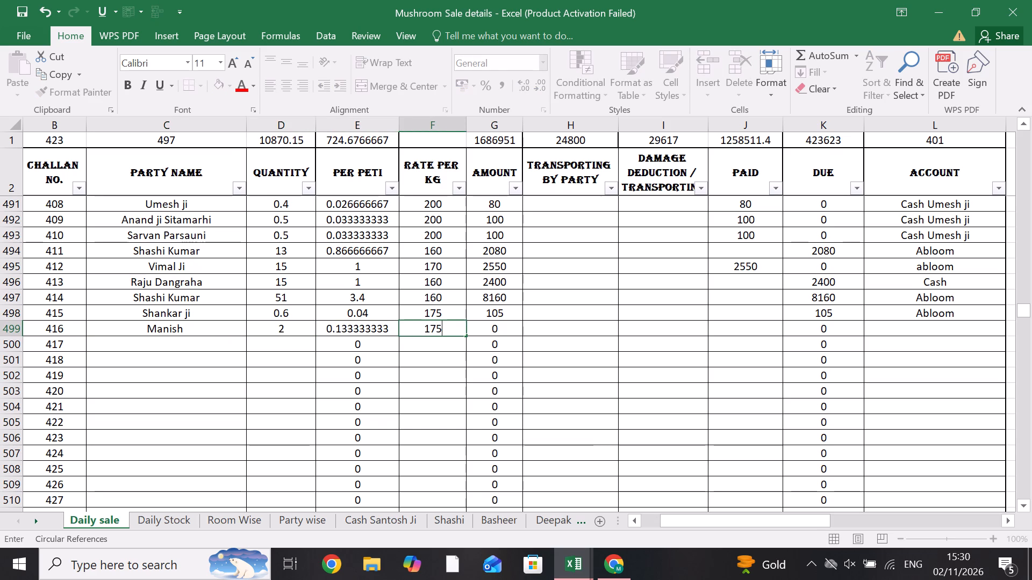
key(Right)
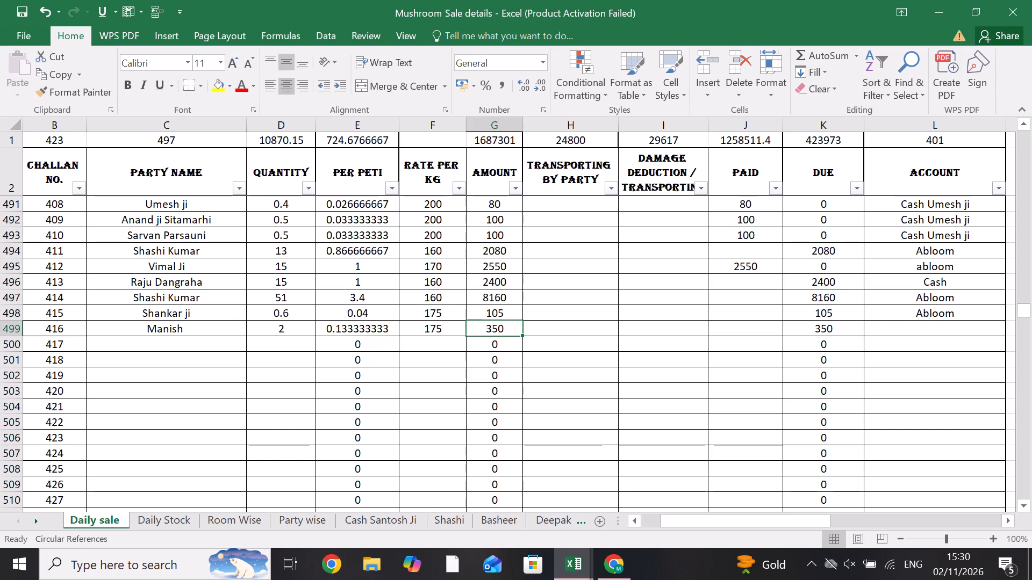
key(Right)
key(Right)
key(Right)
key(Right)
key(Right)
key(a)
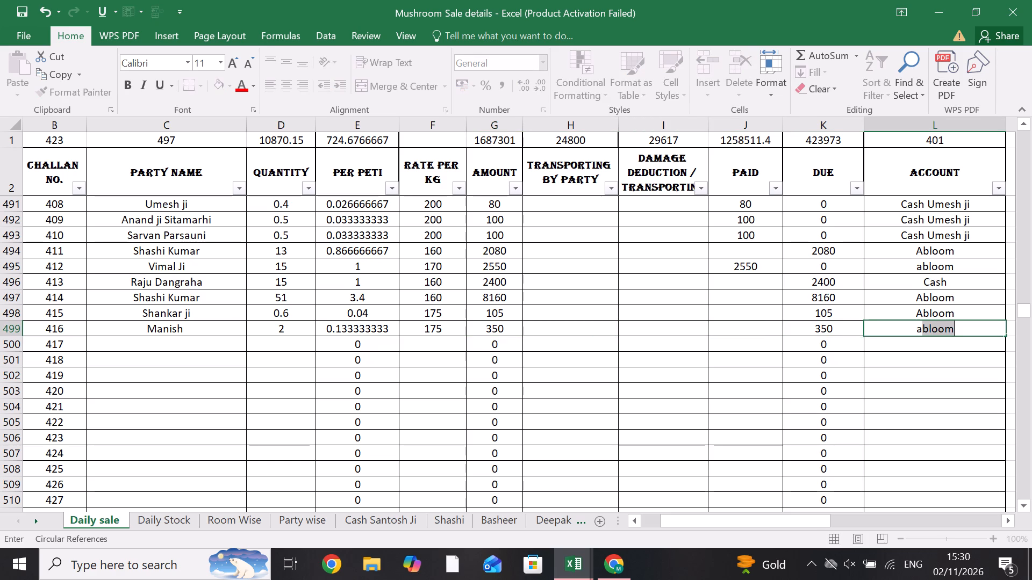
key(Down)
Fill the account entry Abloom down from challan 415 to challan 416.
key(Left)
key(Left)
key(Left)
key(Left)
key(Left)
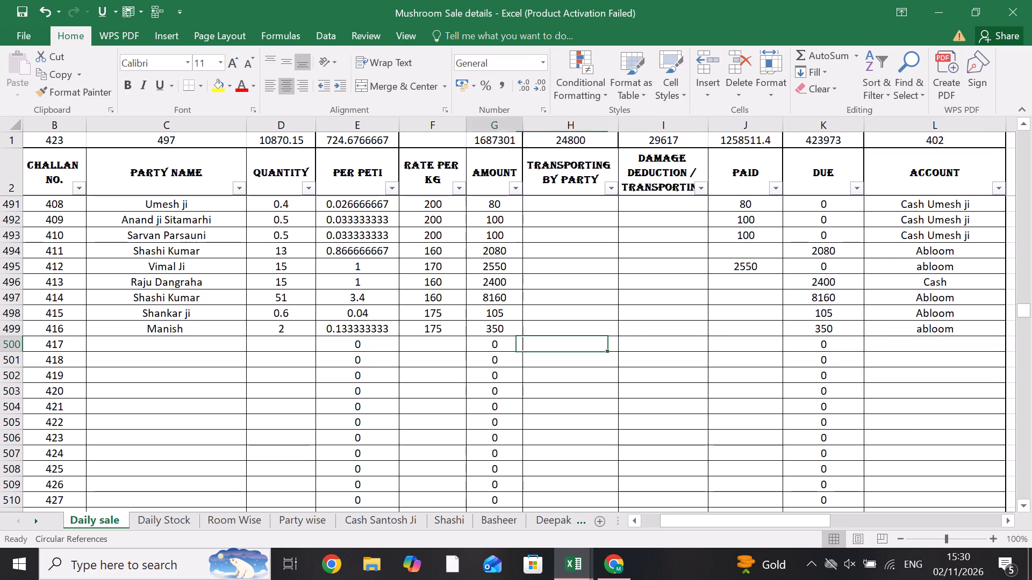
key(Left)
key(Right)
key(Right)
key(Right)
key(Right)
key(Right)
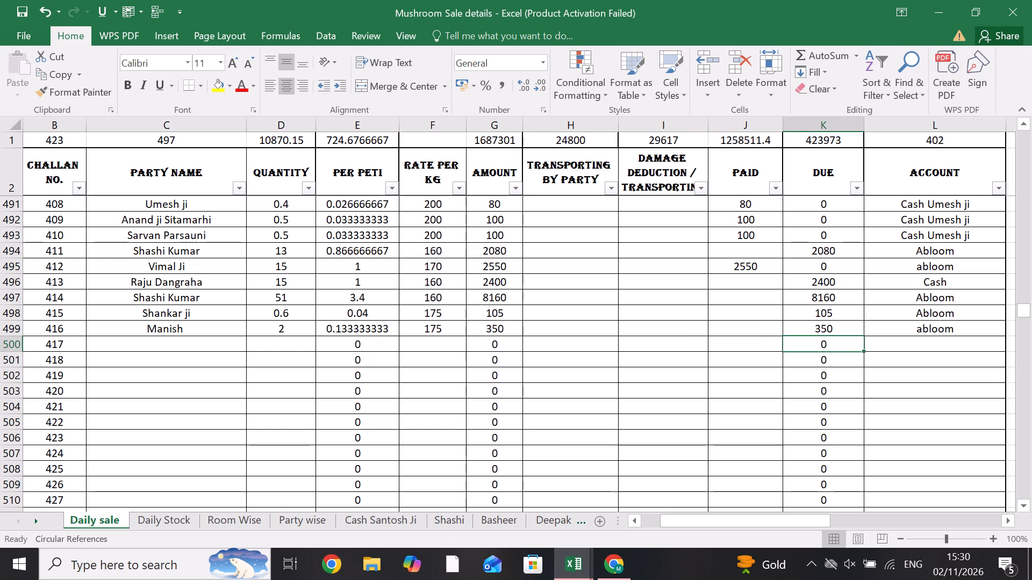
key(Right)
key(Up)
key(Up)
key(Down)
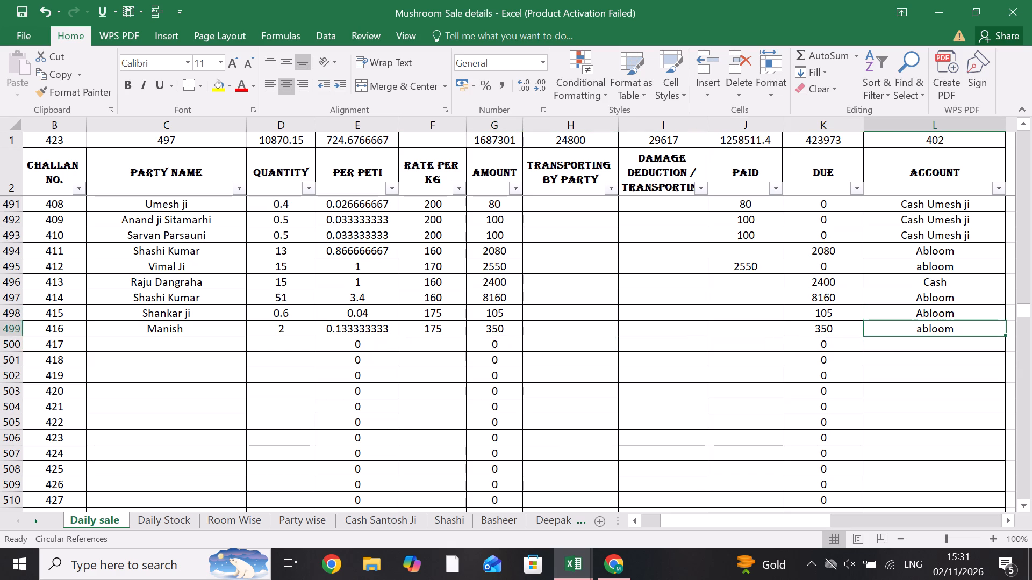
key(Up)
key(shift+Down)
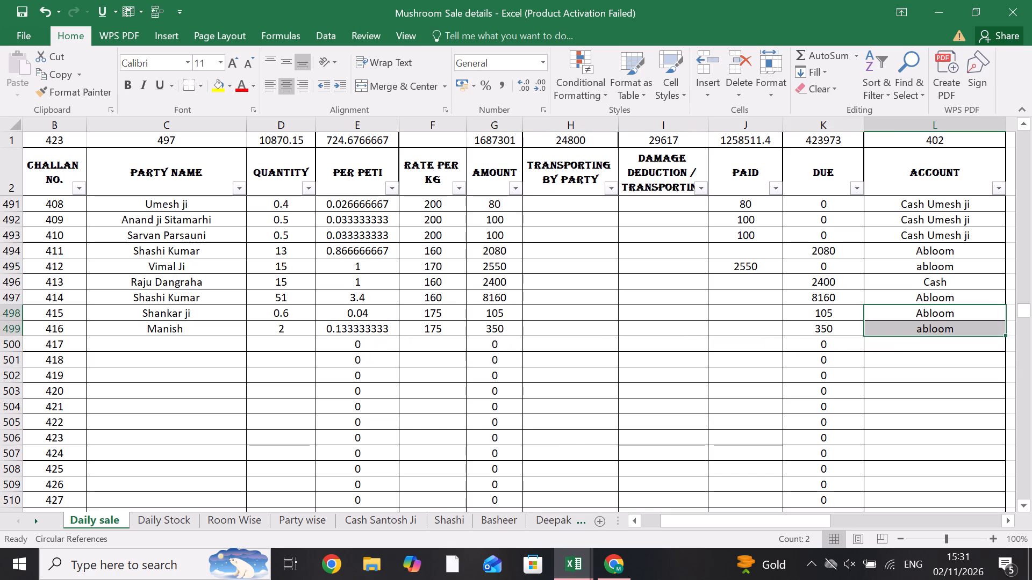
key(ctrl+d)
Enter challan 417 for Shankar ji with quantity 0.6, rate per kg 175 and account Cash Umesh ji.
key(Down)
key(Down)
key(Left)
key(Left)
key(Left)
key(Left)
key(Left)
key(Left)
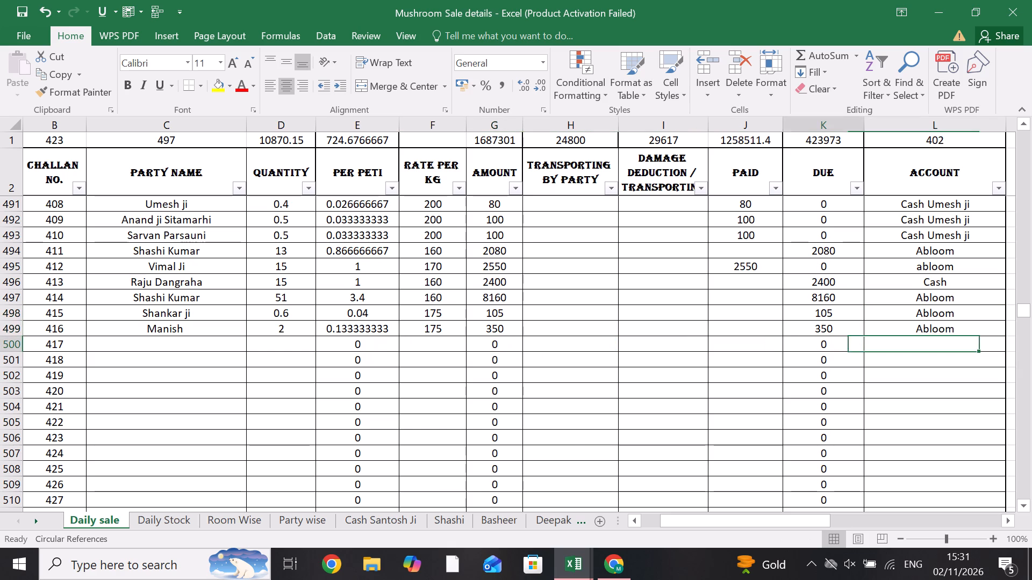
key(Left)
key(Left)
key(Left)
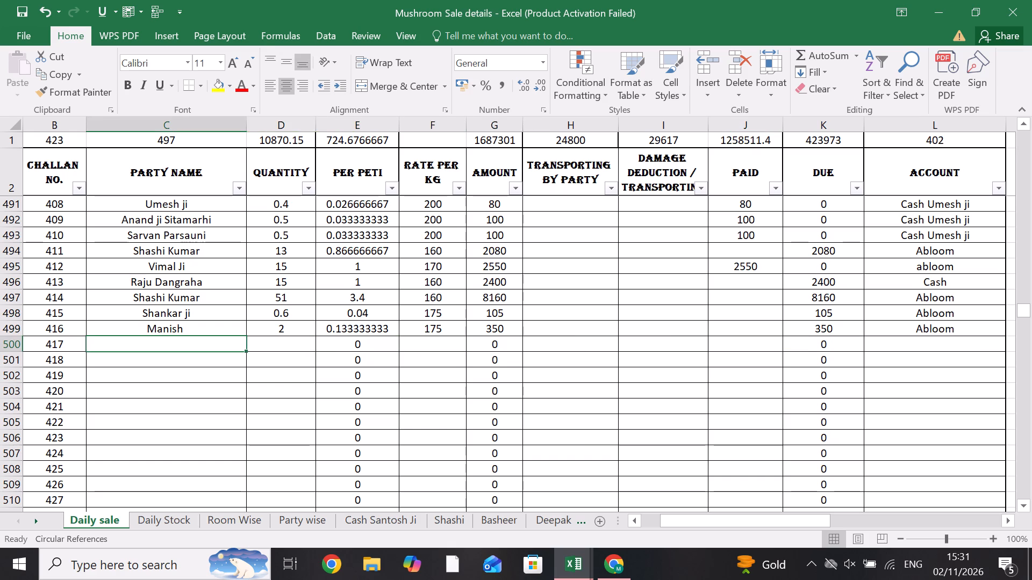
key(shift+s)
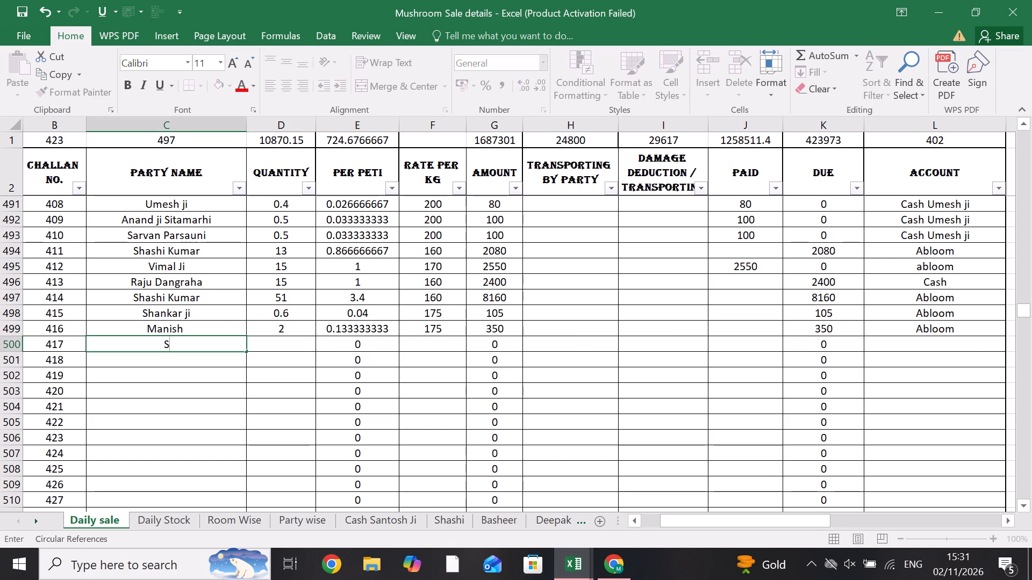
text(ha)
key(n)
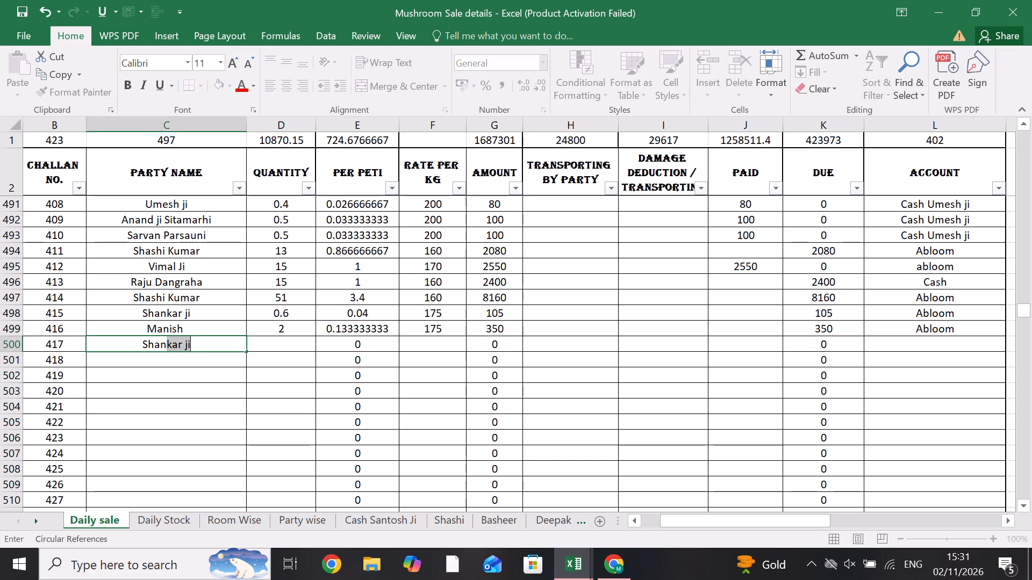
key(Right)
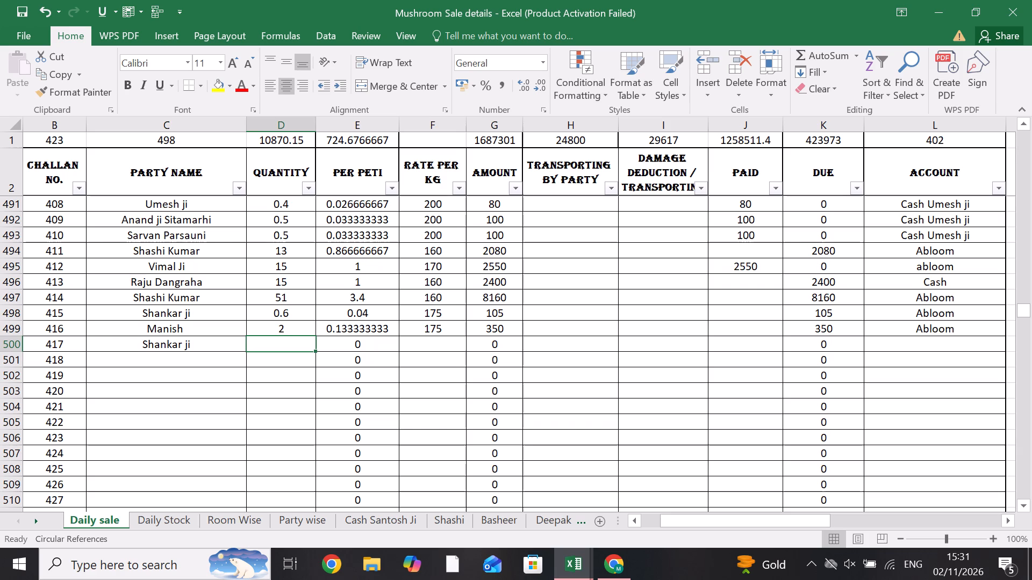
key(period)
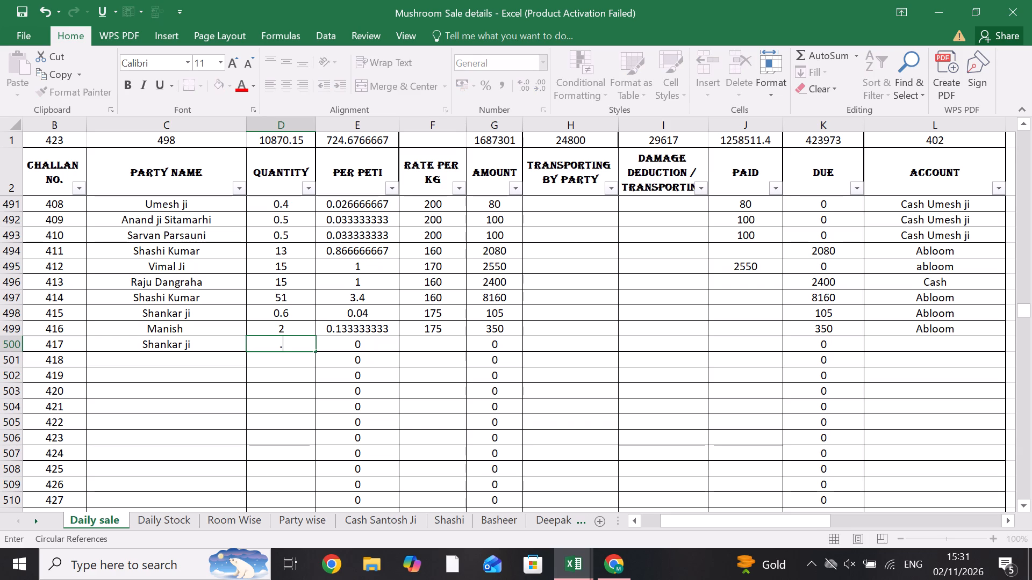
key(6)
key(Right)
key(Right)
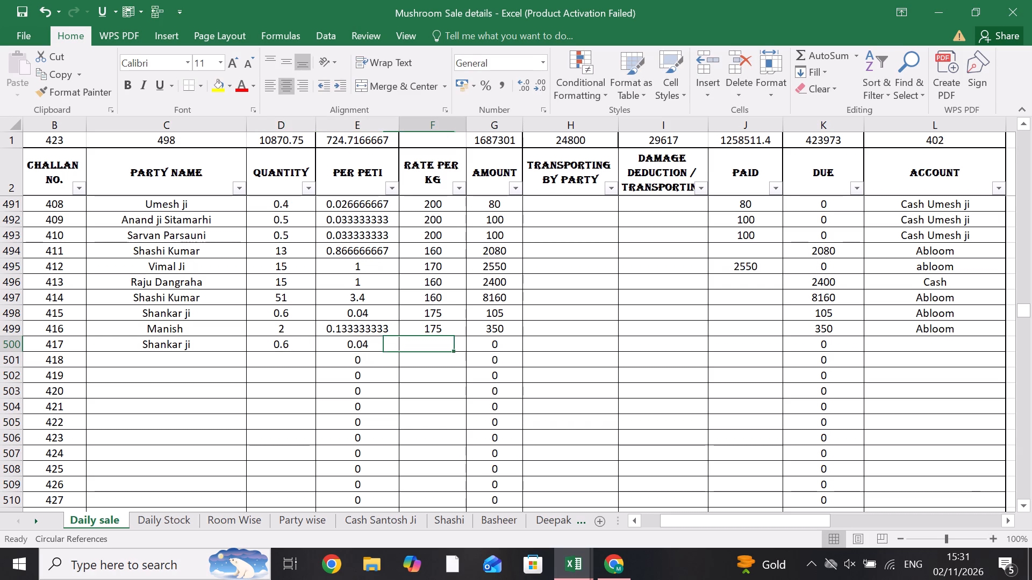
key(1)
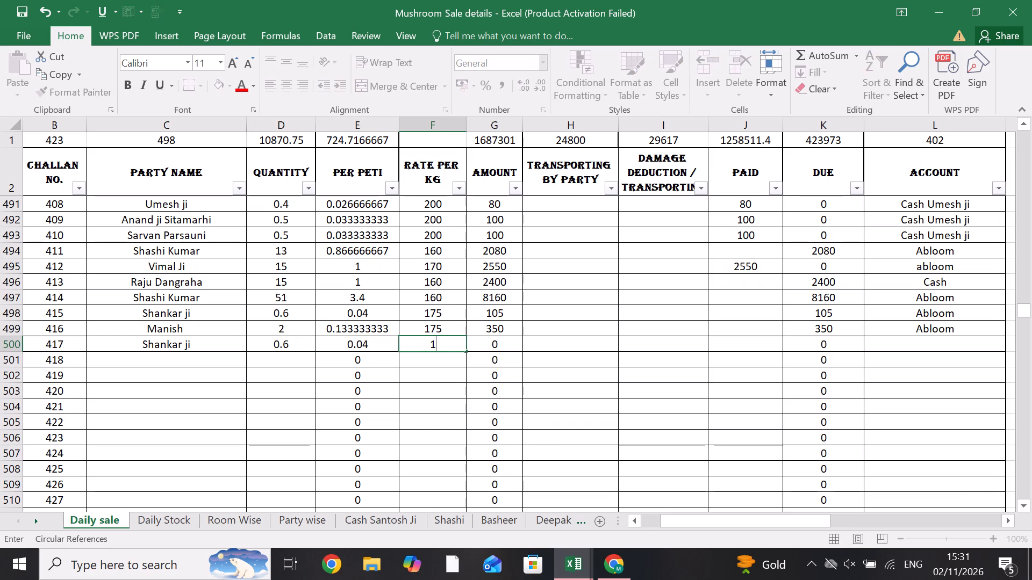
text(75)
key(Right)
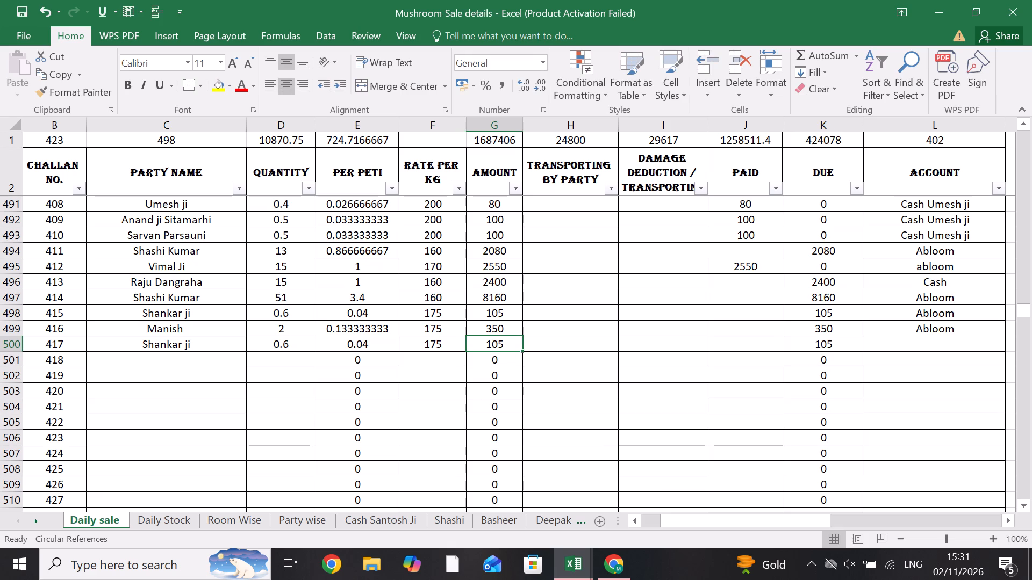
key(Right)
key(Right)
key(Right)
key(Right)
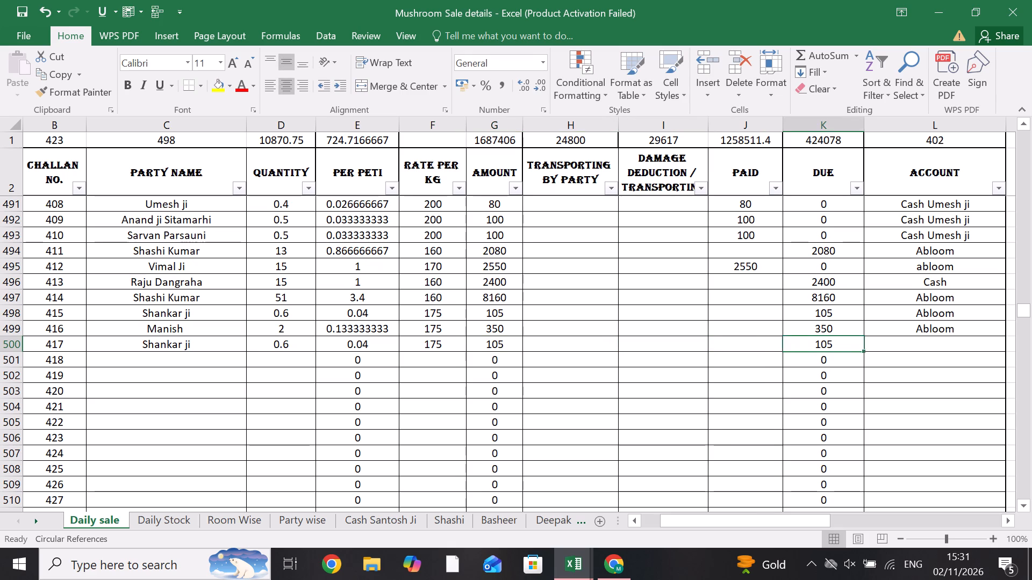
key(Right)
text(Cas)
text(h u)
key(Down)
Enter challan 418 for Chhote Ji with quantity 3, rate per kg 150 and account Cash Umesh ji.
key(Left)
key(Left)
key(Left)
key(Left)
key(Left)
key(Left)
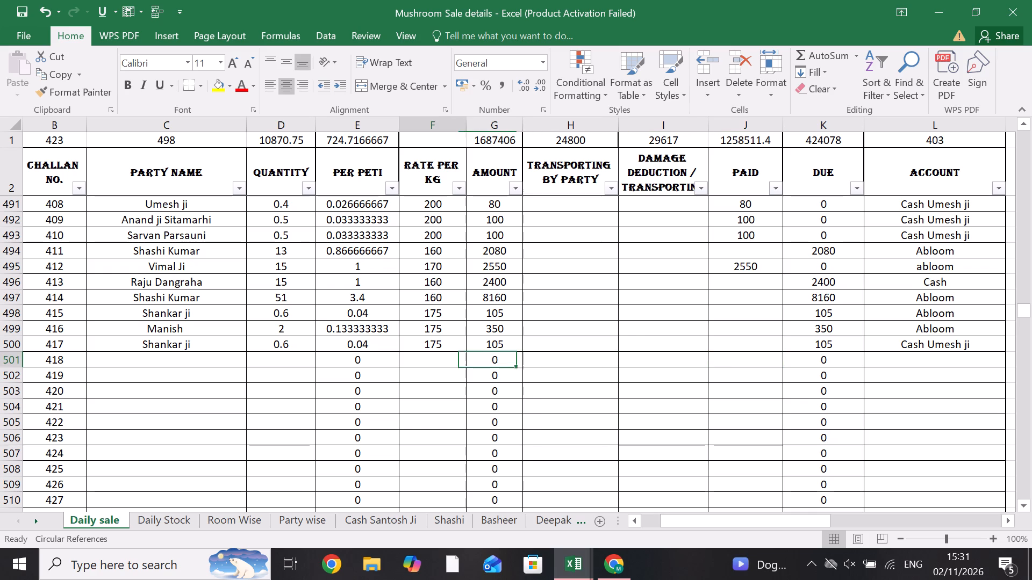
key(Left)
key(Left)
key(Left)
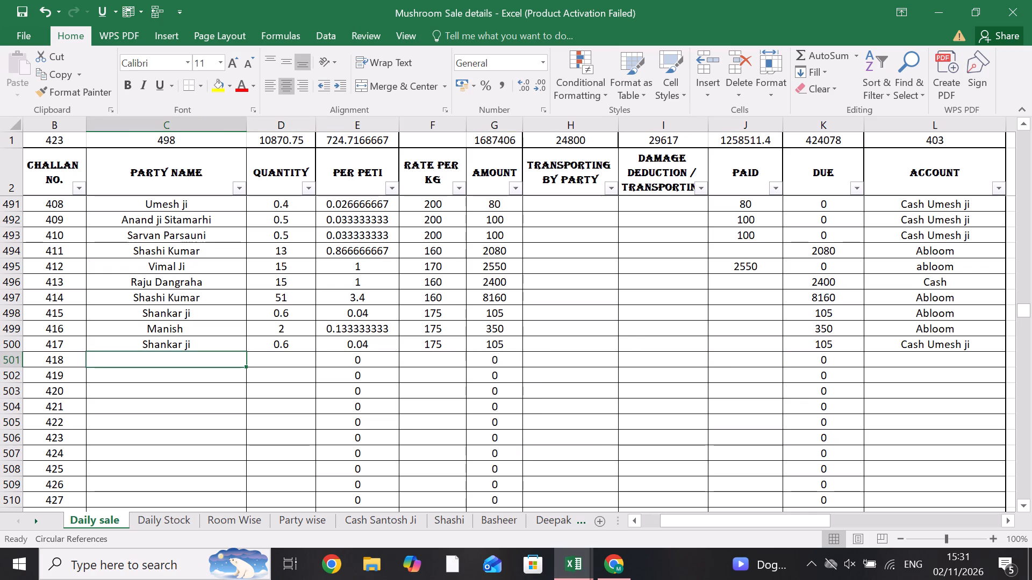
key(shift+c)
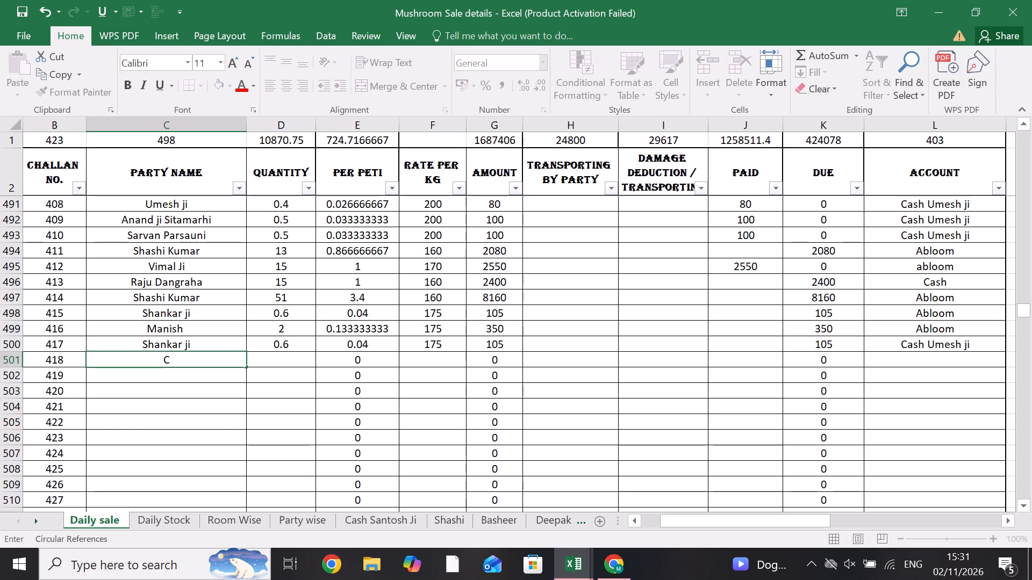
text(hh)
text(ot)
text(e)
key(space)
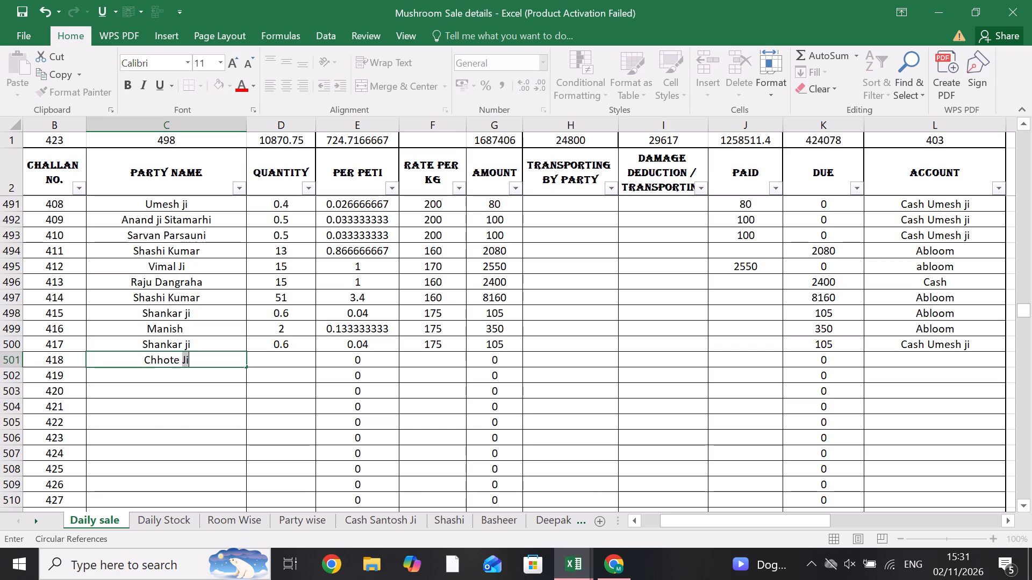
key(Right)
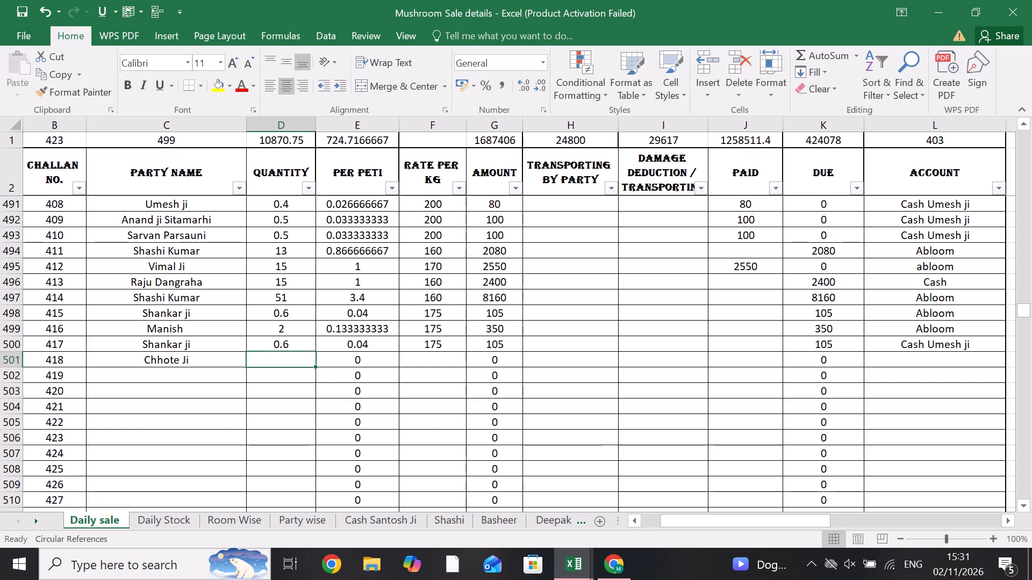
key(3)
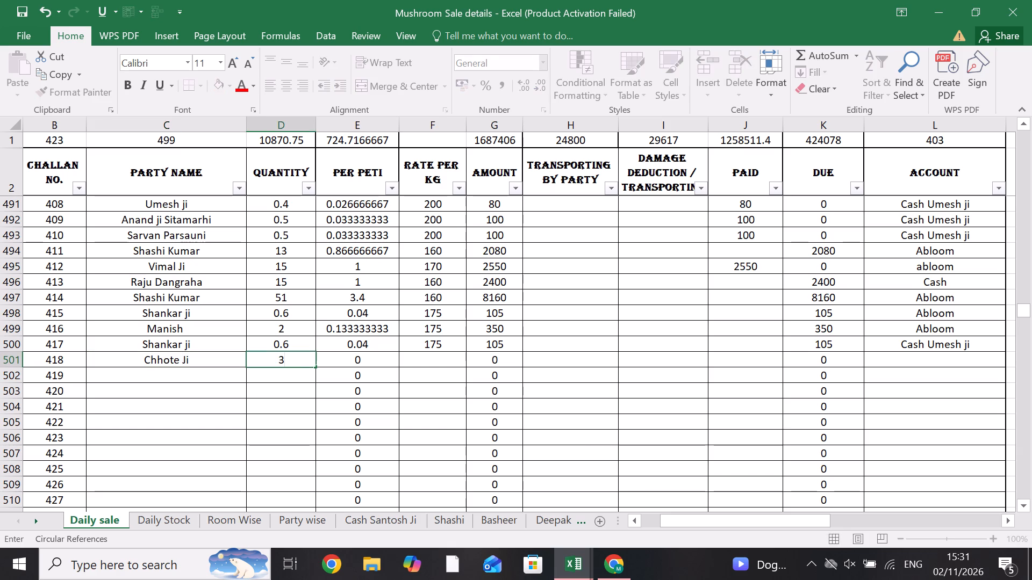
key(Right)
key(Right)
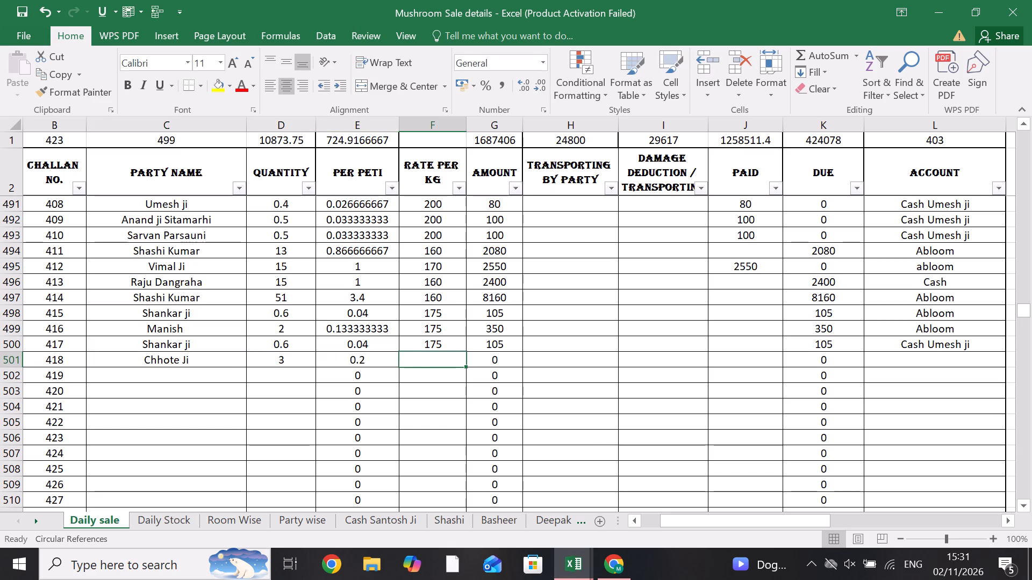
text(150)
key(Right)
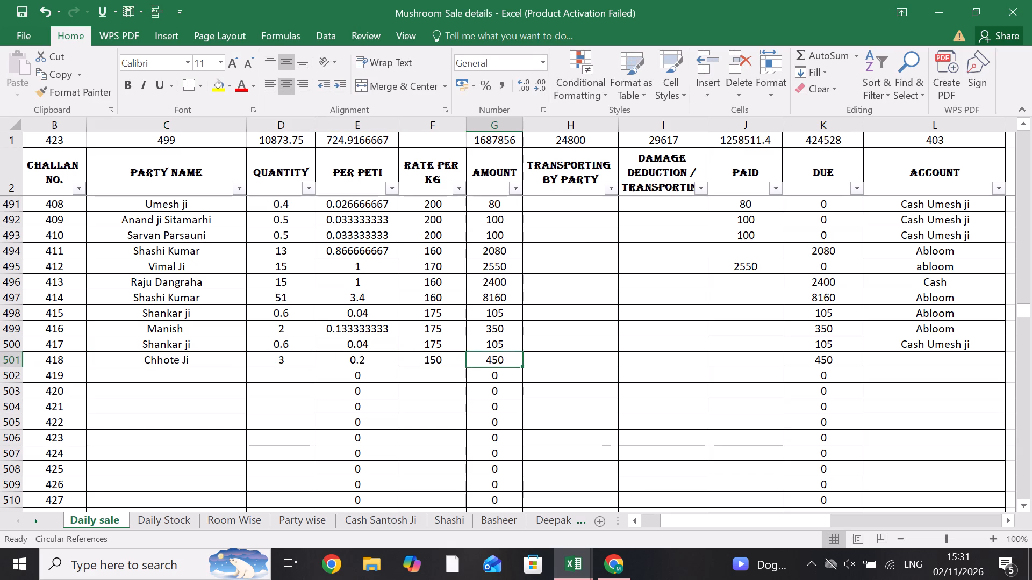
key(Right)
key(Right)
key(Right)
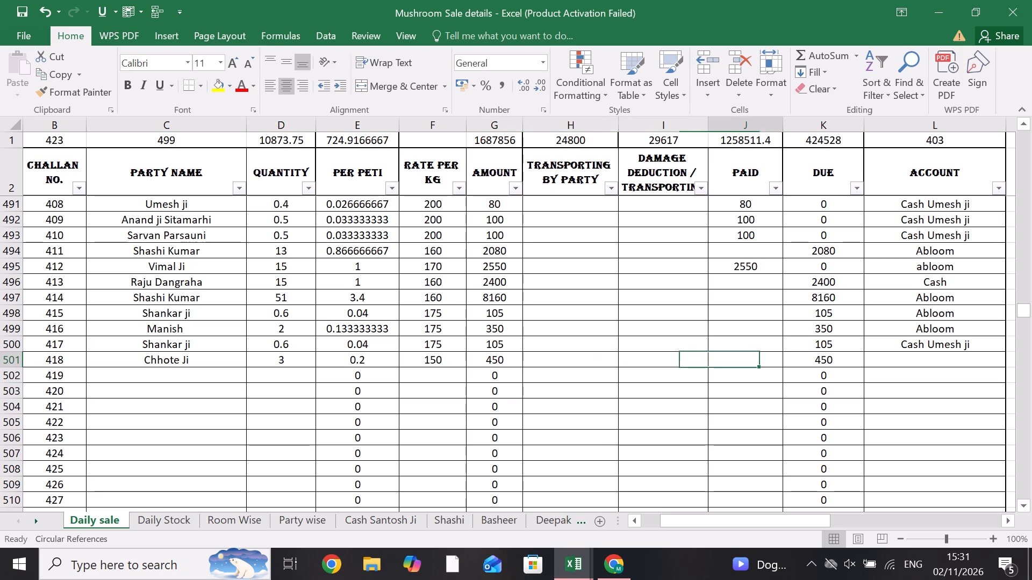
key(Right)
key(Right)
key(shift+c)
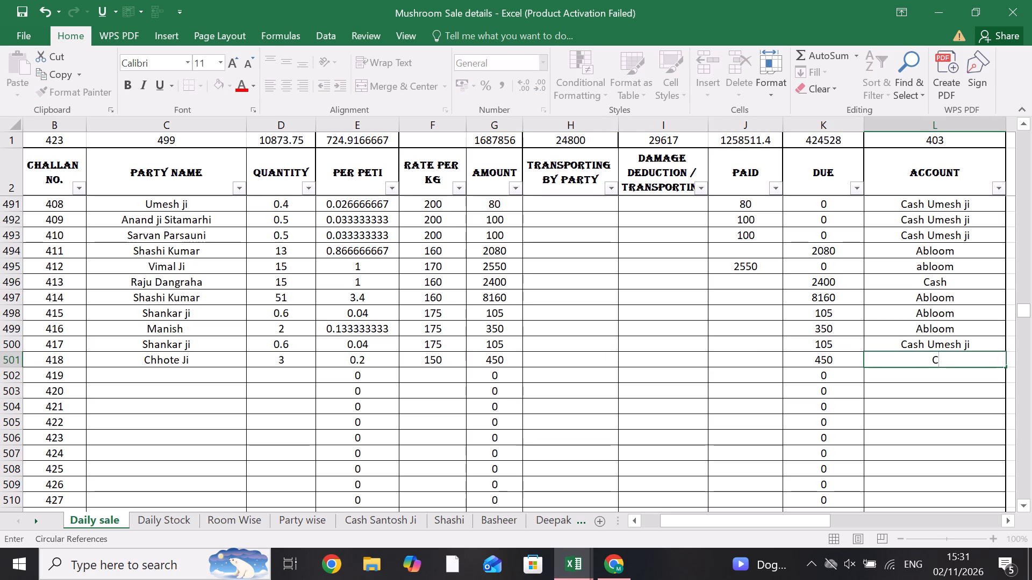
text(as)
text(h u)
key(Down)
key(Left)
key(Left)
key(Left)
key(Left)
key(Left)
key(Left)
key(Left)
key(Left)
key(Left)
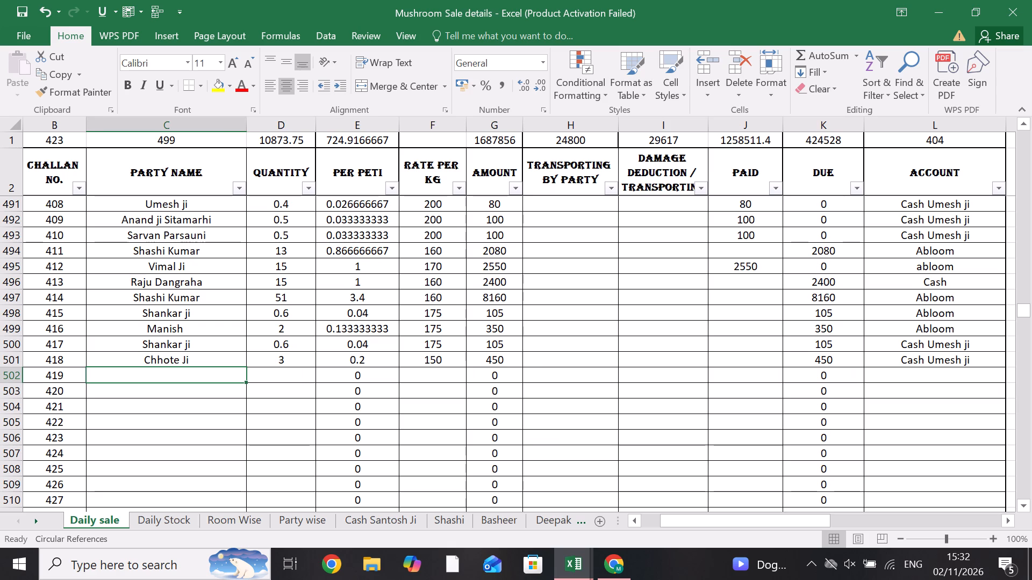
text(Shas)
key(Right)
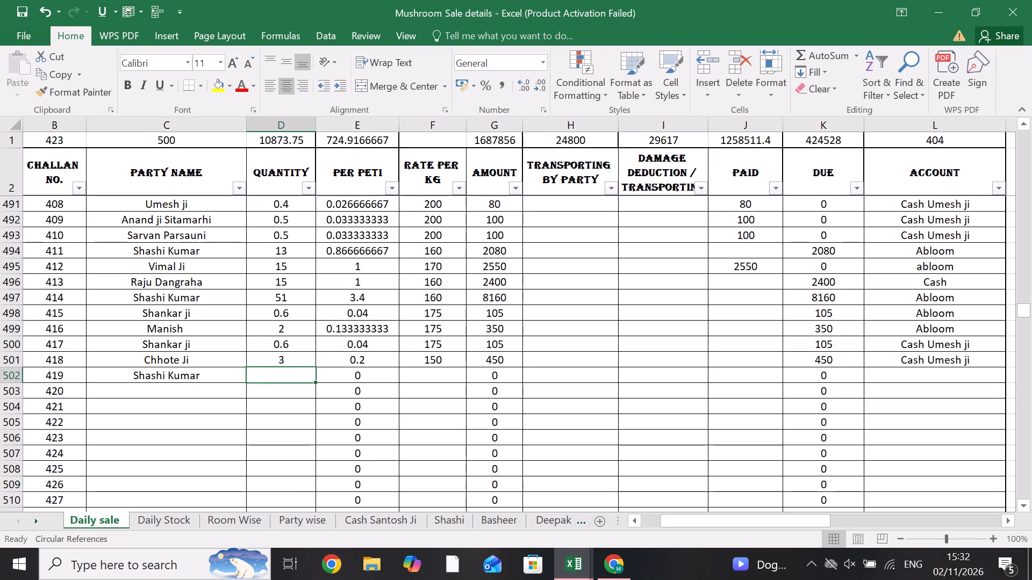
text(36)
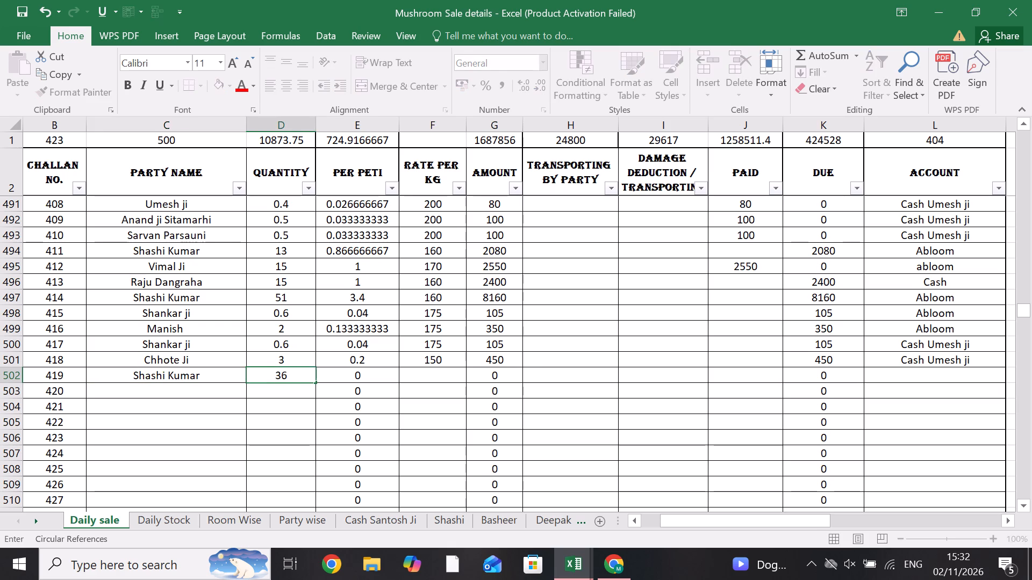
key(Right)
key(Right)
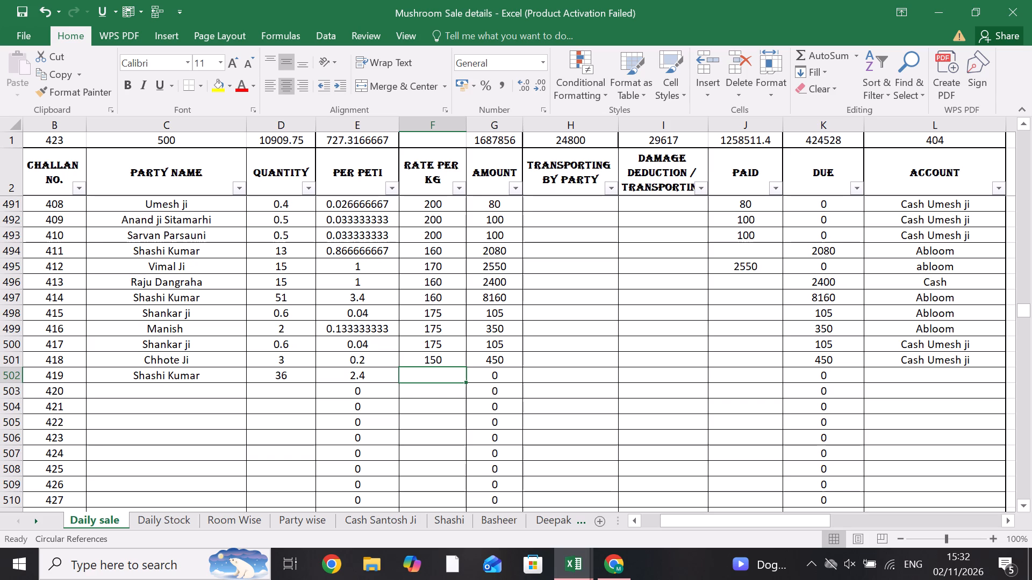
text(160)
key(Right)
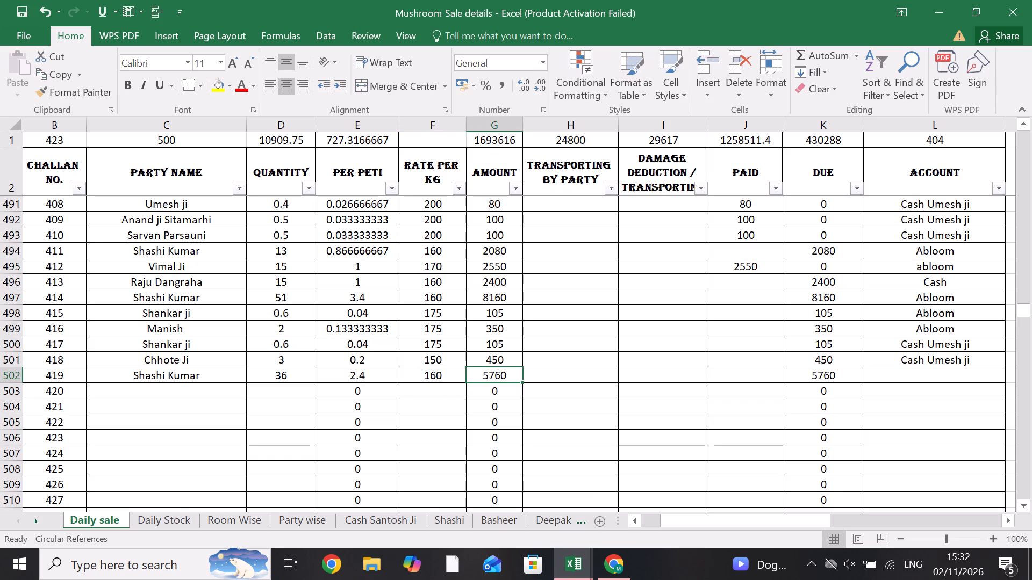
key(Right)
key(Right)
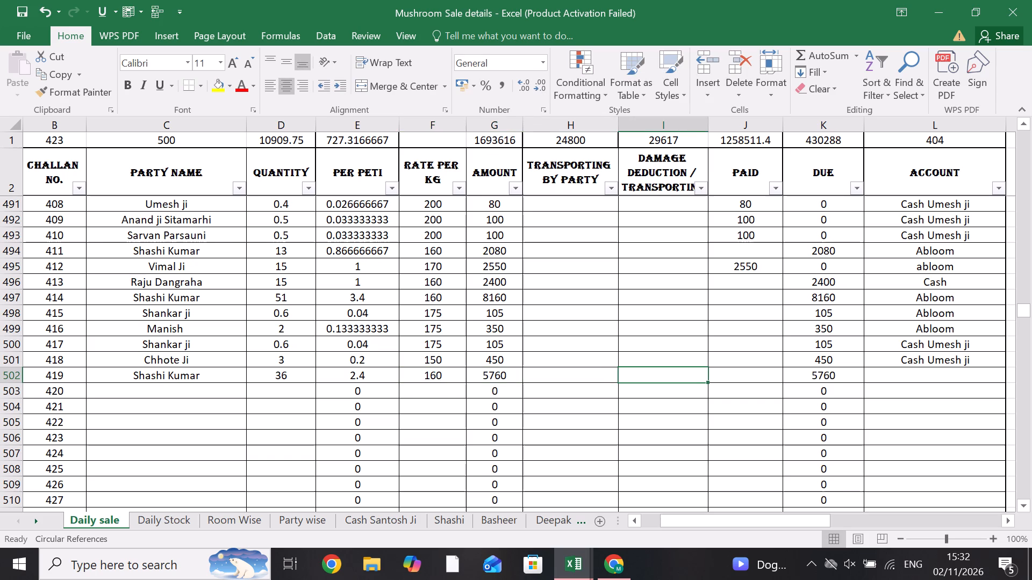
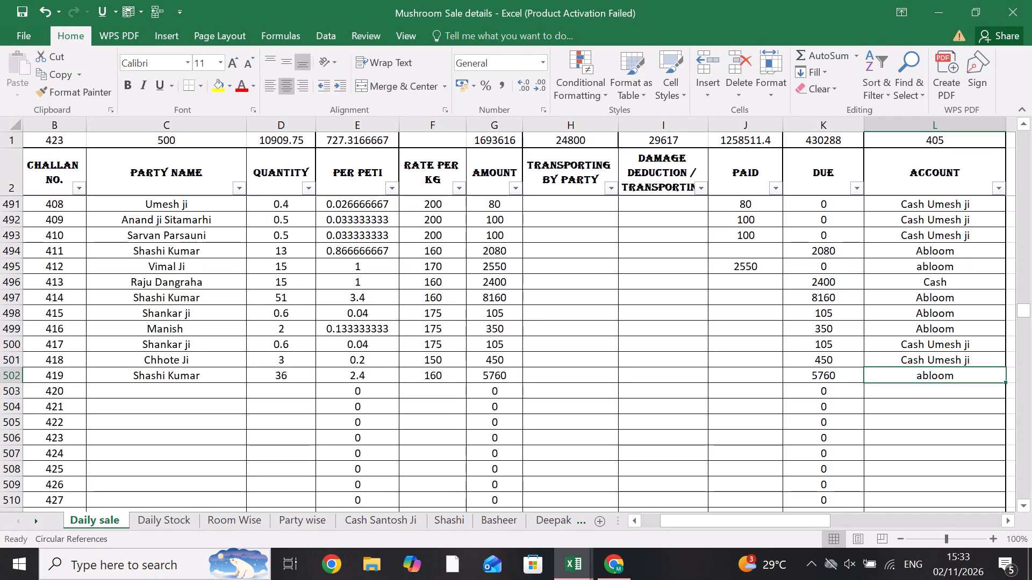
Select the account entries of challans 411 and 412 together in the Daily sale sheet.
drag(912, 251, 912, 256)
key(shift+Down)
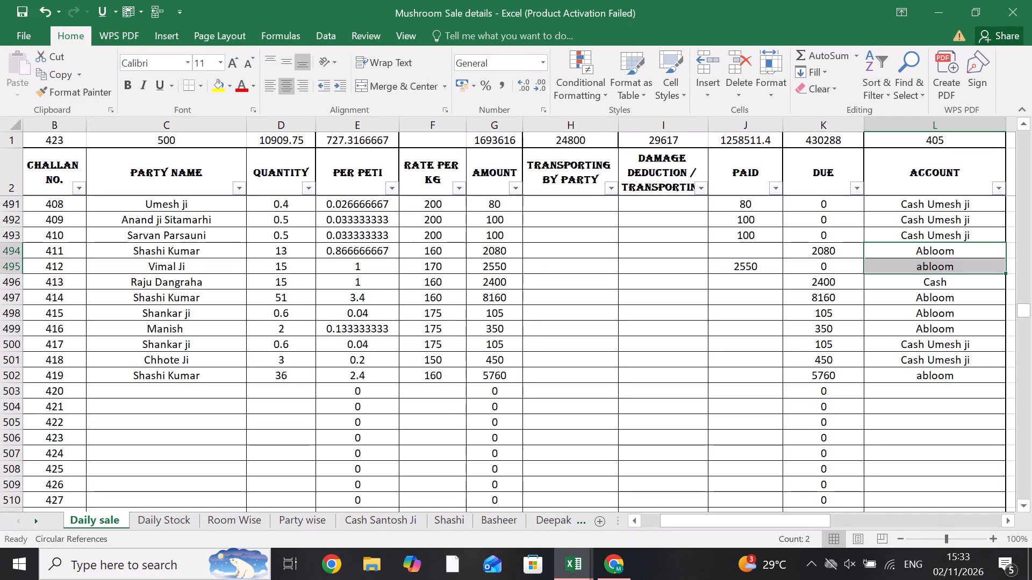
Replace the account entries of challans 412 and 419 with the capitalised Abloom entry from challan 411.
key(ctrl+d)
key(Down)
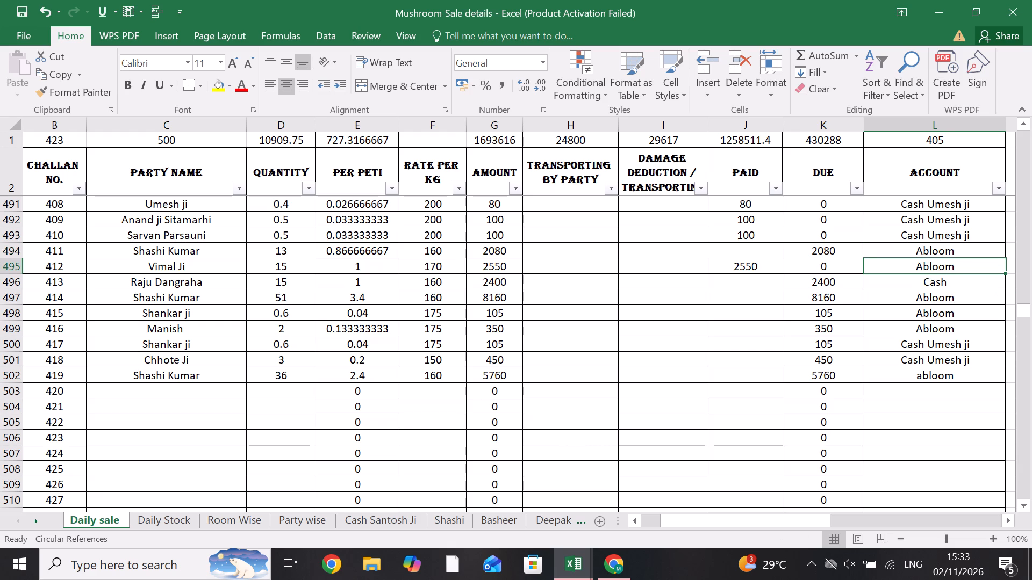
key(ctrl+c)
key(Down)
key(Down)
key(Down)
key(Down)
key(Down)
key(Down)
key(Down)
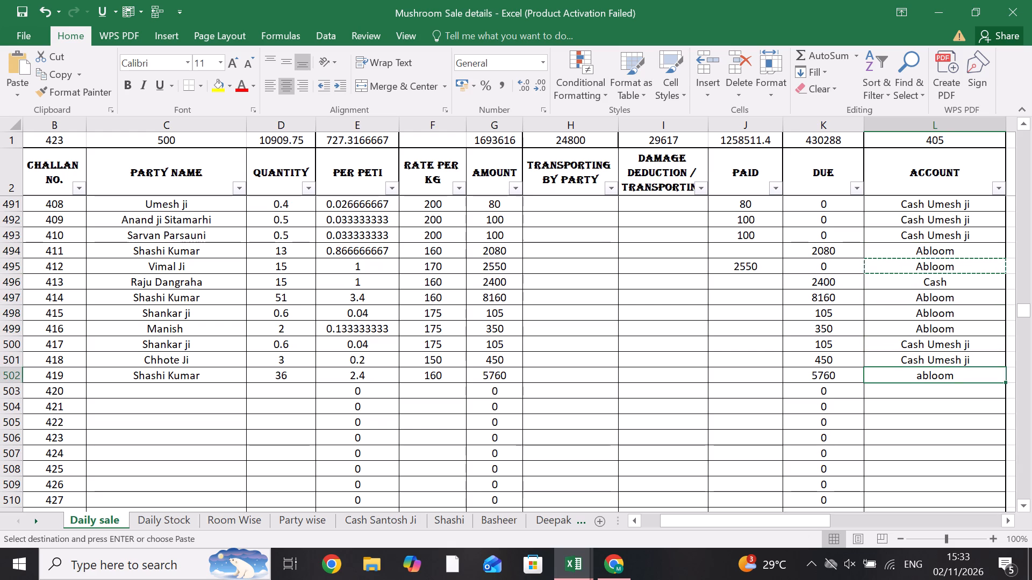
key(ctrl+v)
Begin the sale entry in the row for challan 420.
key(Down)
key(Left)
key(Left)
key(Left)
key(Left)
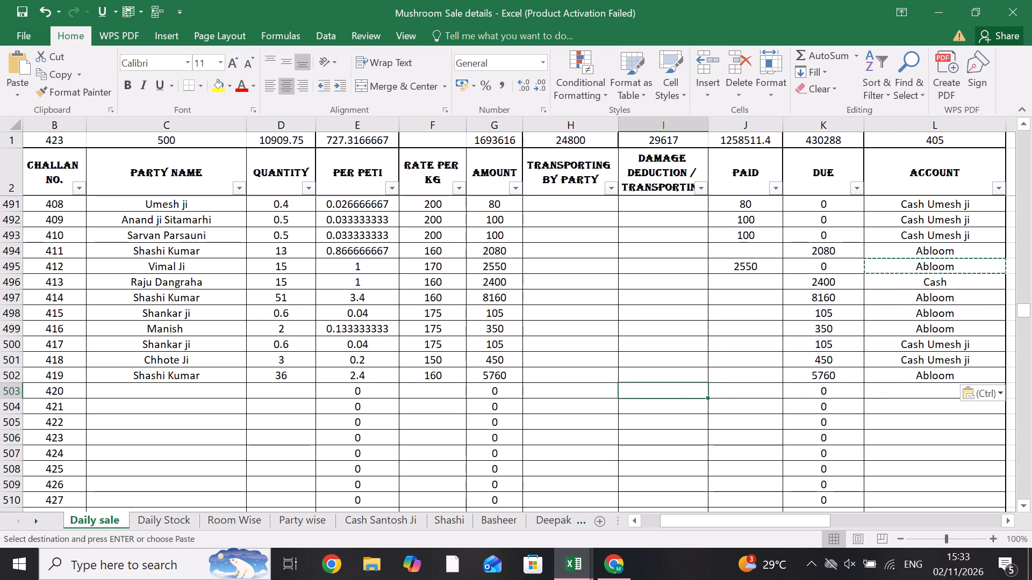
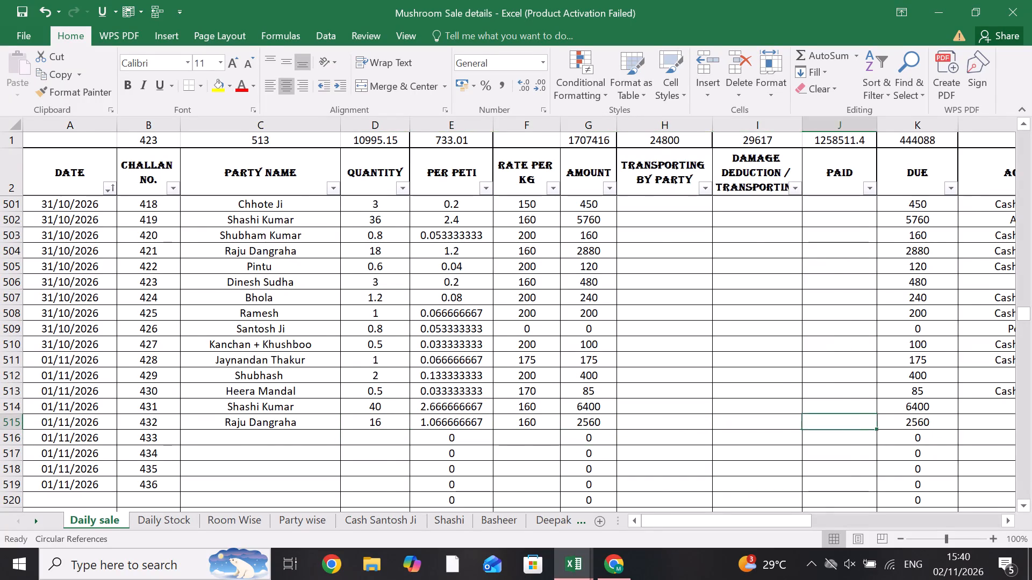
Enter Cash Umesh ji as the account for challan 432.
key(Right)
key(Right)
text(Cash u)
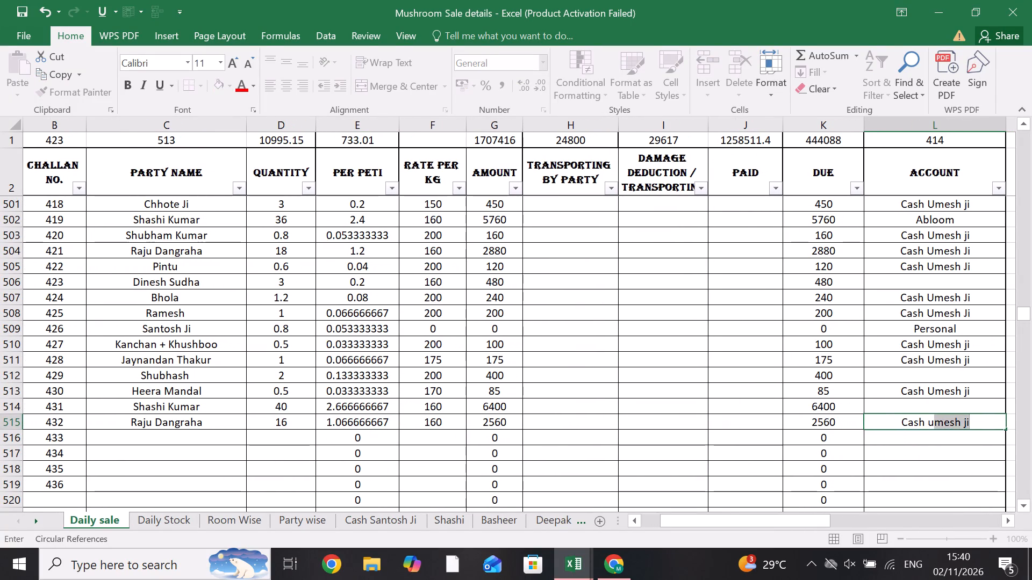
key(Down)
Enter the regular customer Dinesh's existing full party name, quantity 2 and rate 160 per kg for challan 433.
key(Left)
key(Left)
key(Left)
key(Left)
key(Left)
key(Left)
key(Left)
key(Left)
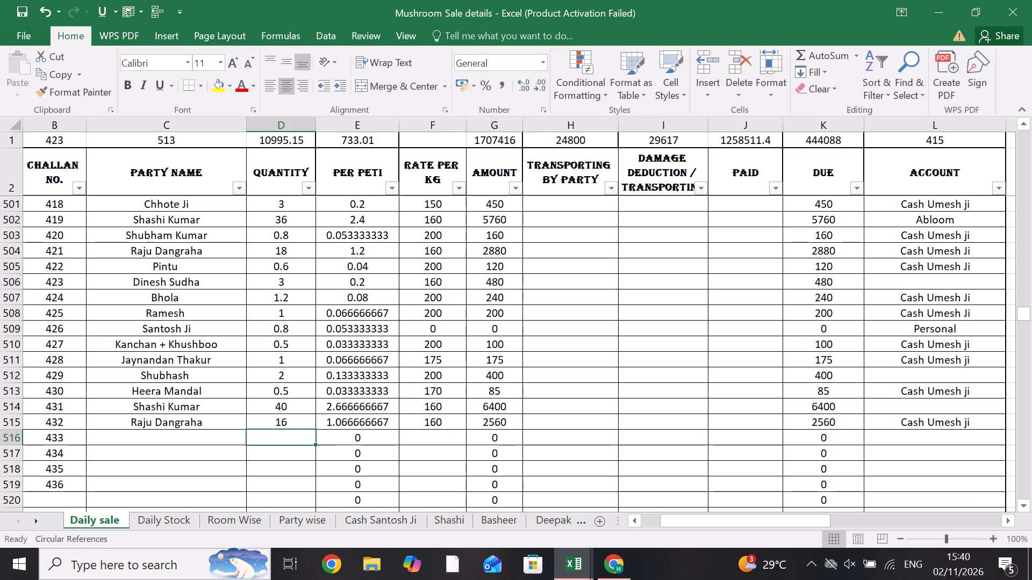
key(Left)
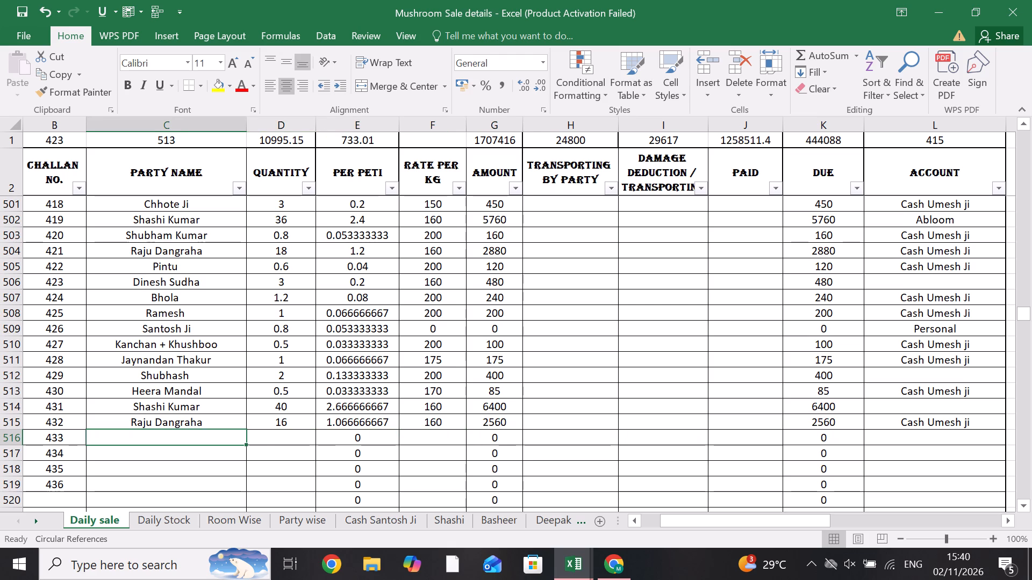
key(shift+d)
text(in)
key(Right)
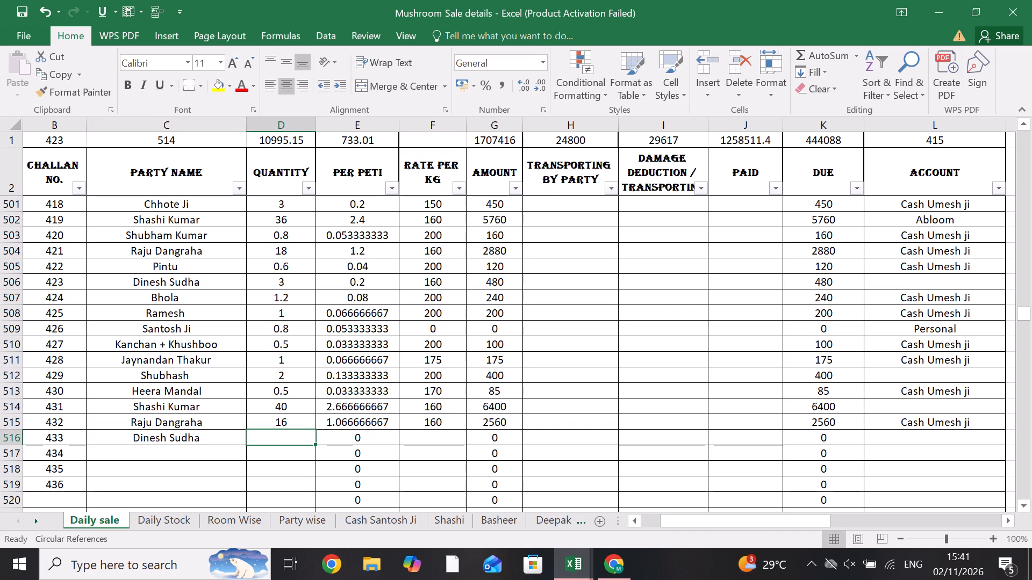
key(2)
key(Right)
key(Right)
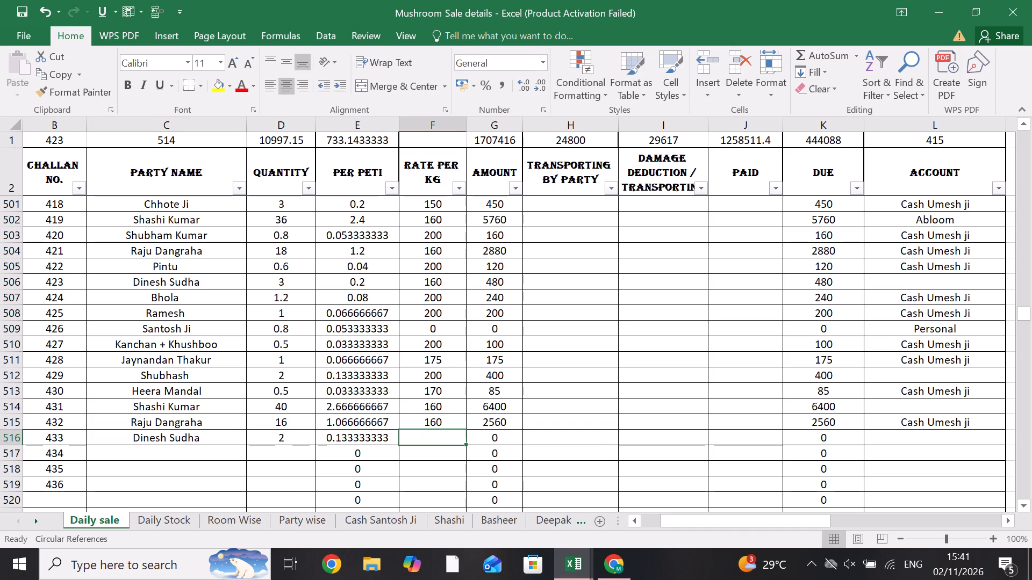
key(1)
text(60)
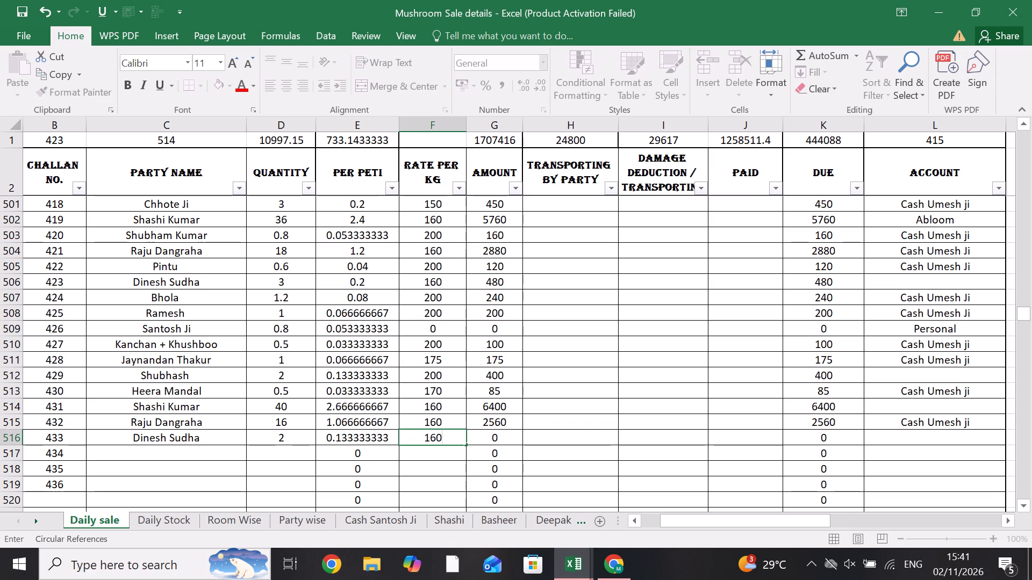
Enter Cash Umesh ji as the account for challan 433.
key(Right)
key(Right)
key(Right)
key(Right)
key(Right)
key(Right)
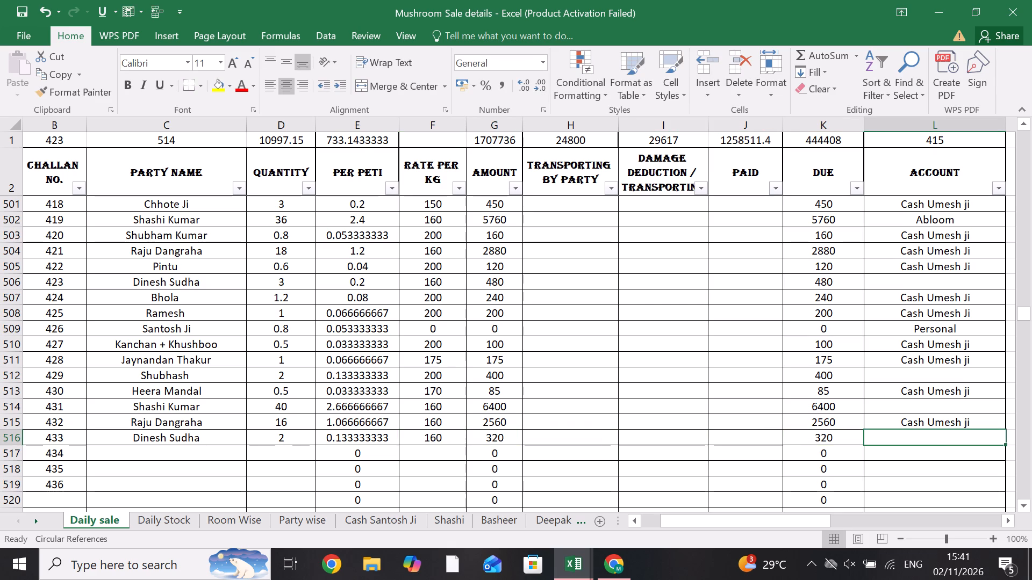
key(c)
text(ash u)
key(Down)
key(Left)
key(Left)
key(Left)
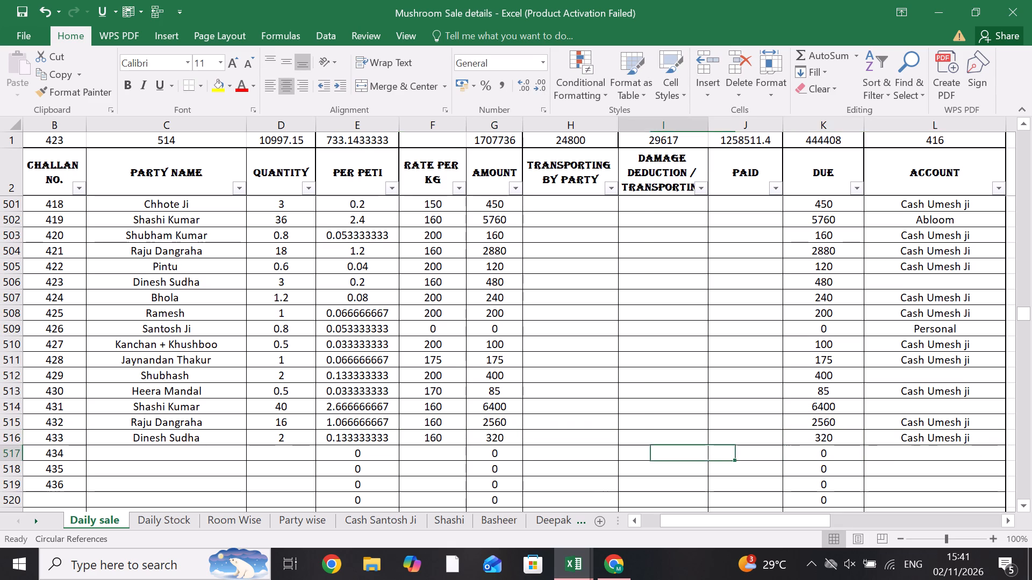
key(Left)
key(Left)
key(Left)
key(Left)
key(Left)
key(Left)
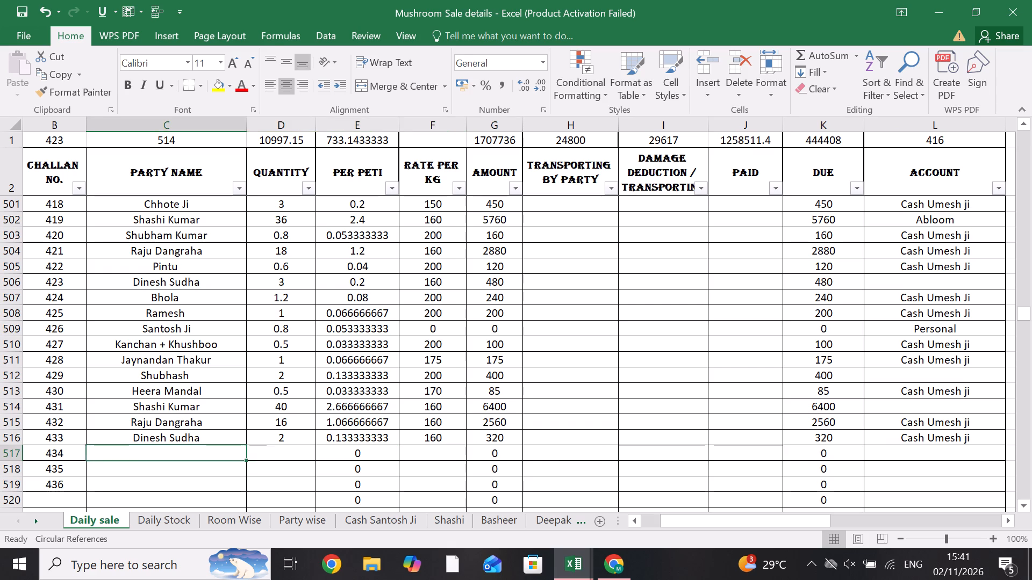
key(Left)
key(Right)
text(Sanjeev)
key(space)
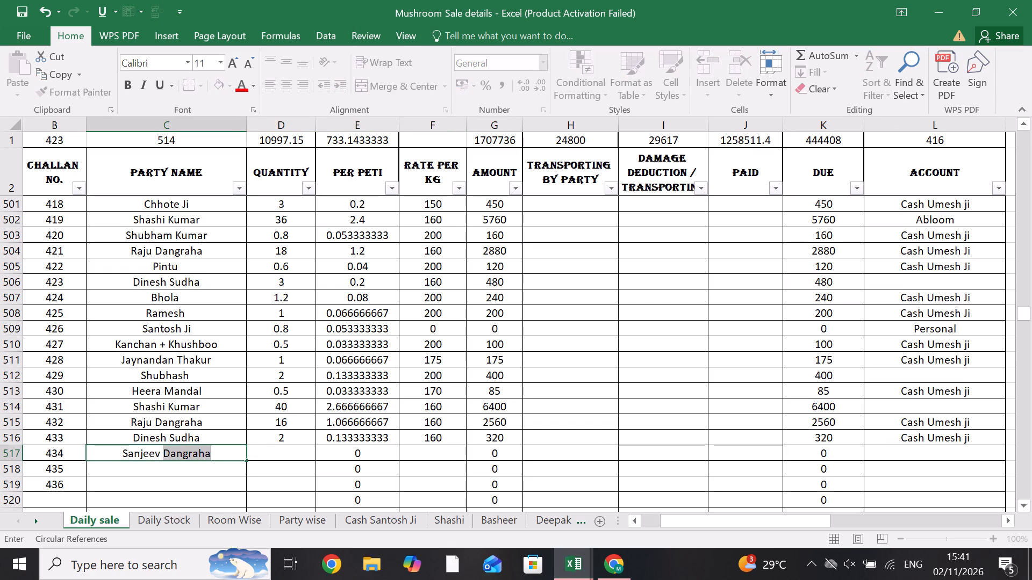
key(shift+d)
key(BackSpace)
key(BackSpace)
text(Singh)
Enter quantity 1 and rate 150 per kg for challan 434.
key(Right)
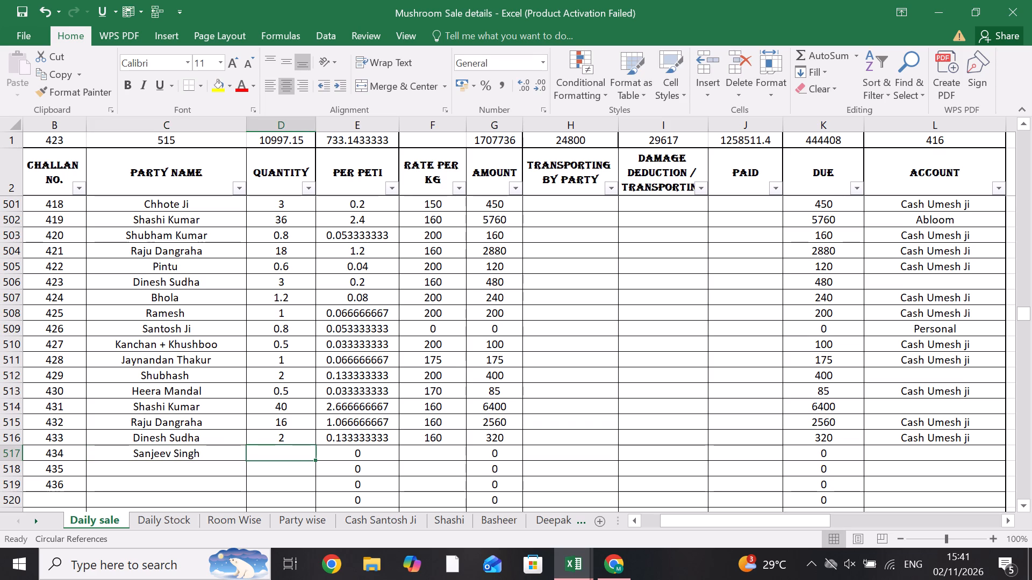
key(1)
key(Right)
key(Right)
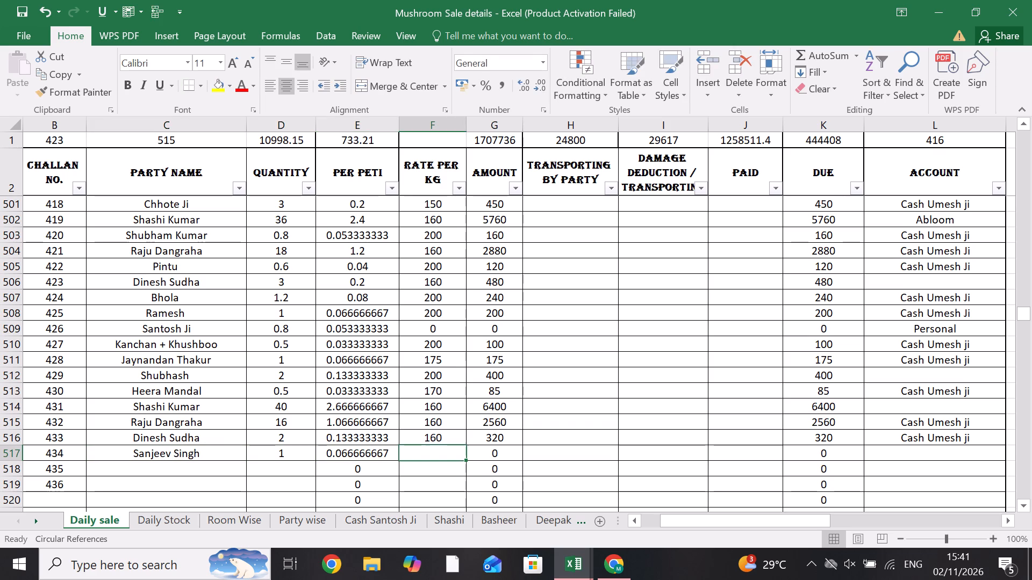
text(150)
Fill the account Cash Umesh ji down from challan 433 to challan 434.
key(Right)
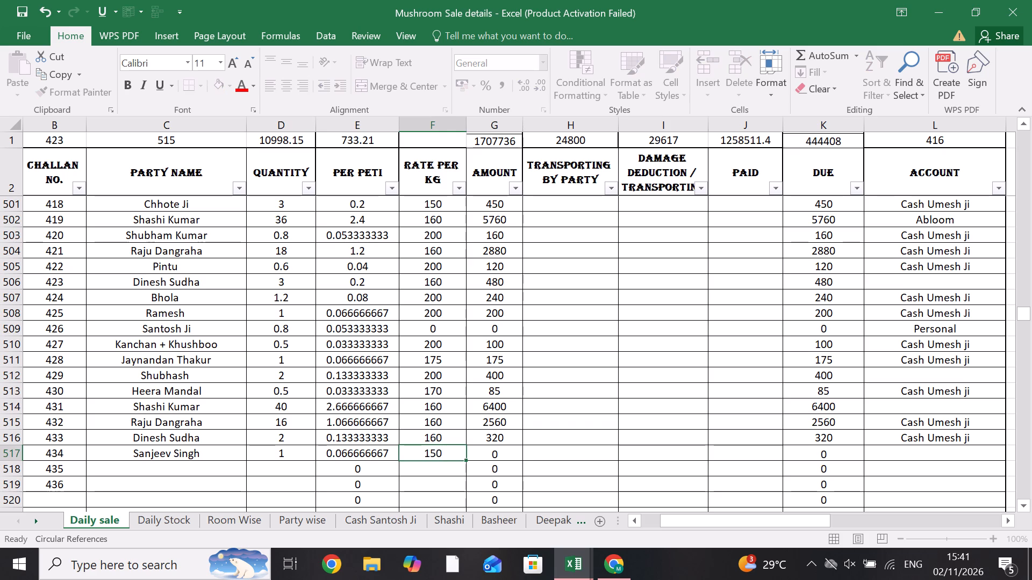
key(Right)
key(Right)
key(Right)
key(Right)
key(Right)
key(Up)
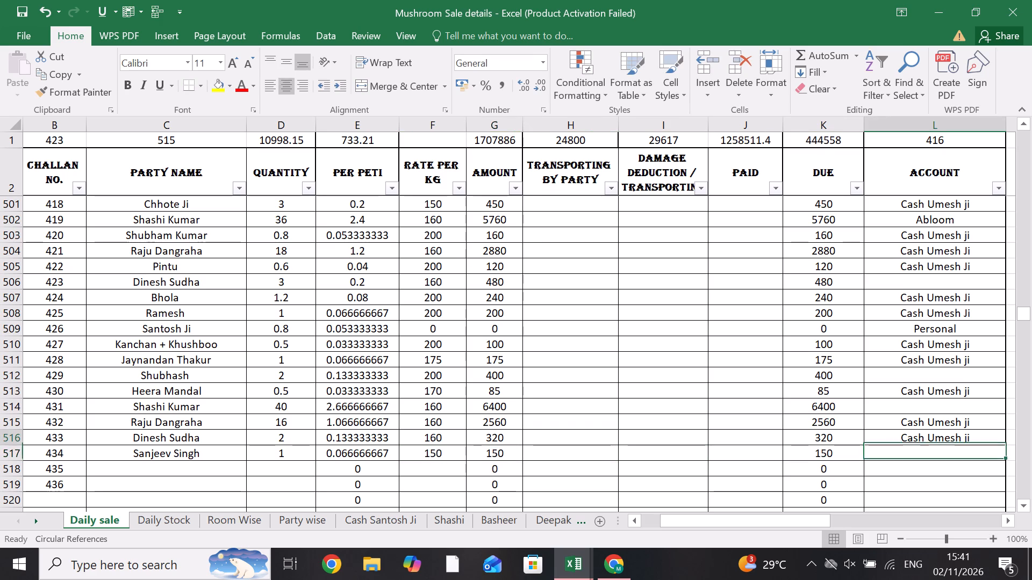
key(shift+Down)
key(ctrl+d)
Enter Khushboo + Sunita as the party name for challan 435.
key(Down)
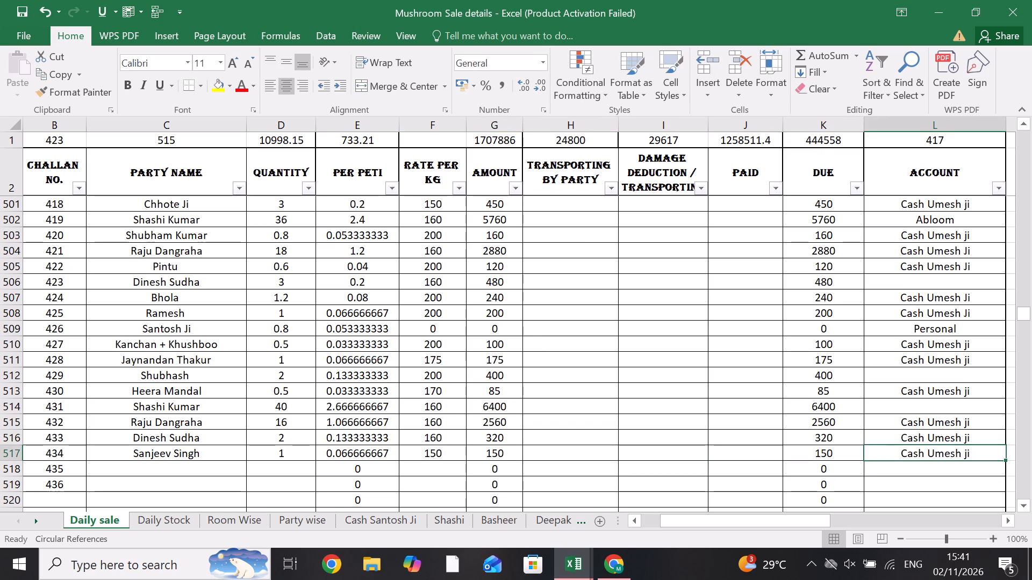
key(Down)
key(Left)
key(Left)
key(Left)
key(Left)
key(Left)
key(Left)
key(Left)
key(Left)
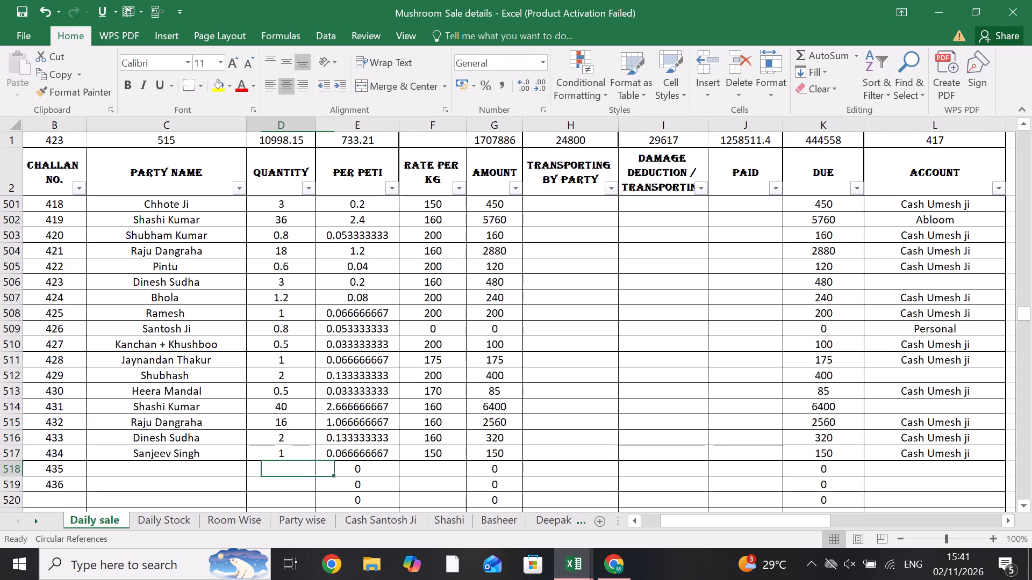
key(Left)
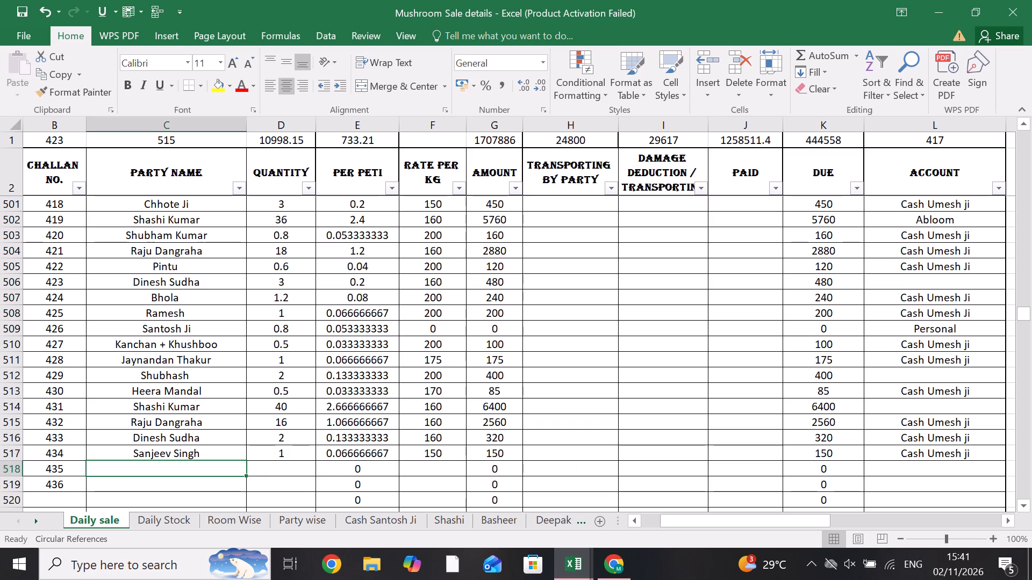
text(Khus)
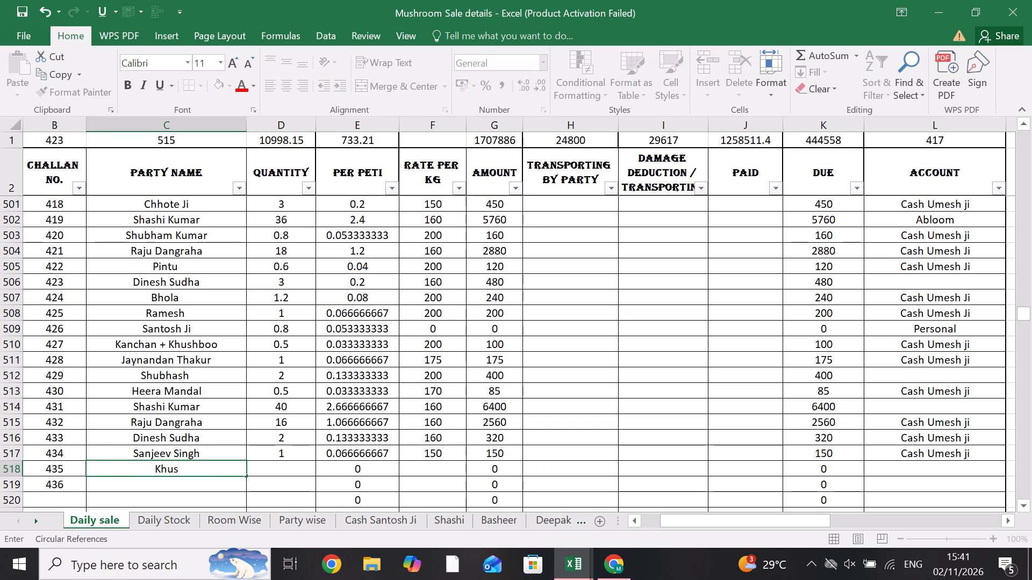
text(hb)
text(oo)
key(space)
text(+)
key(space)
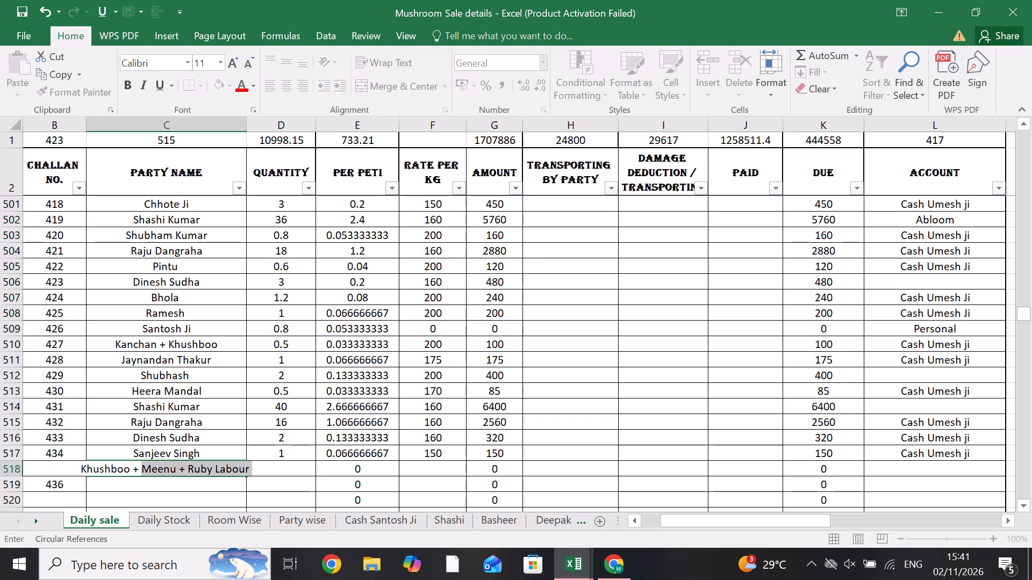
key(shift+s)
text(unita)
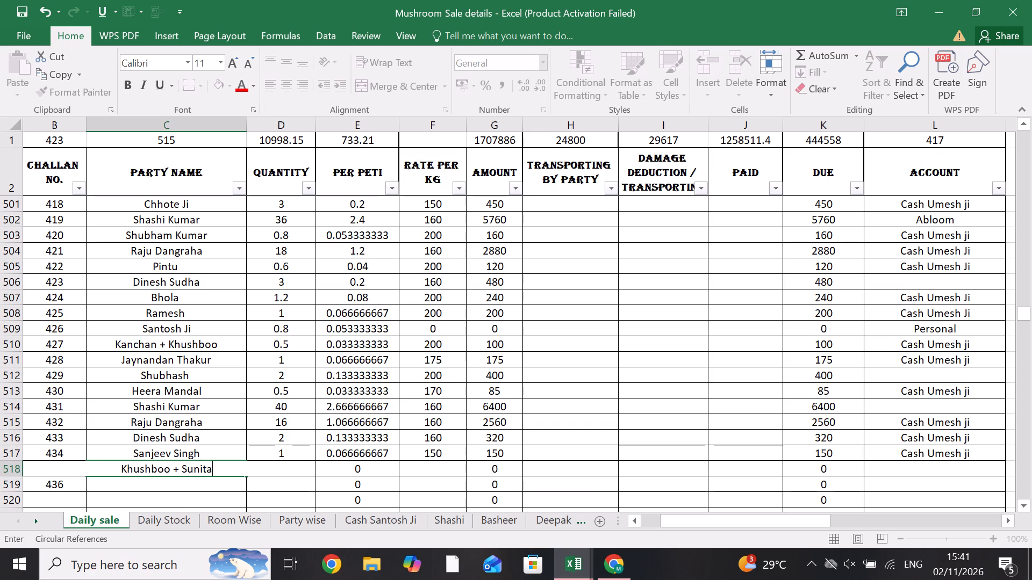
Enter quantity 0.5 and rate 200 per kg for challan 435.
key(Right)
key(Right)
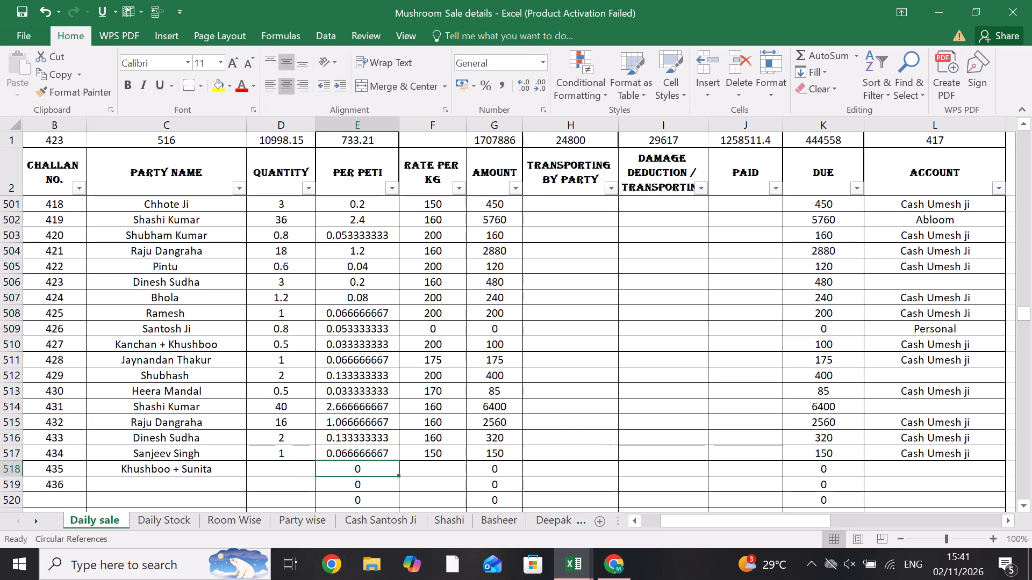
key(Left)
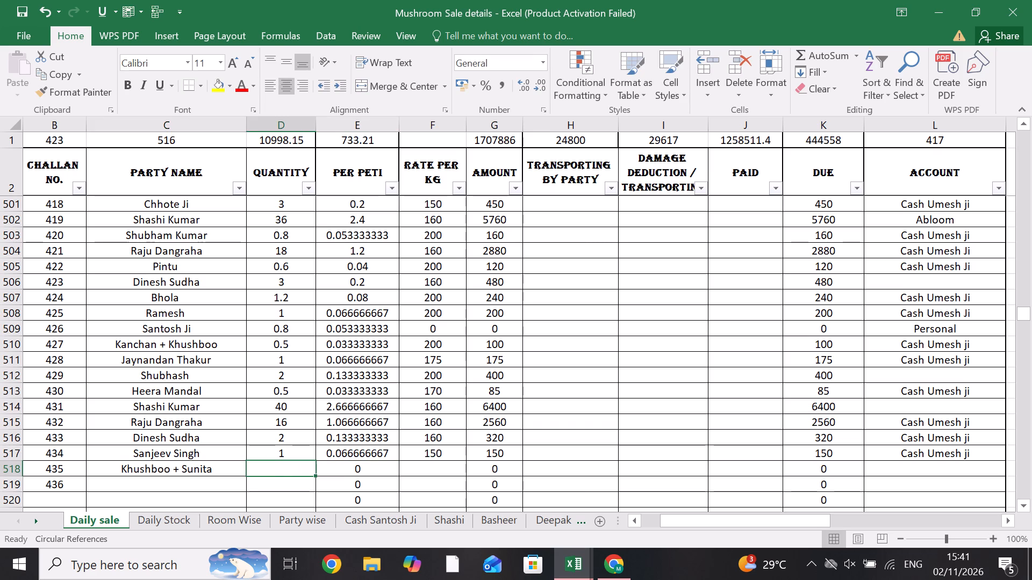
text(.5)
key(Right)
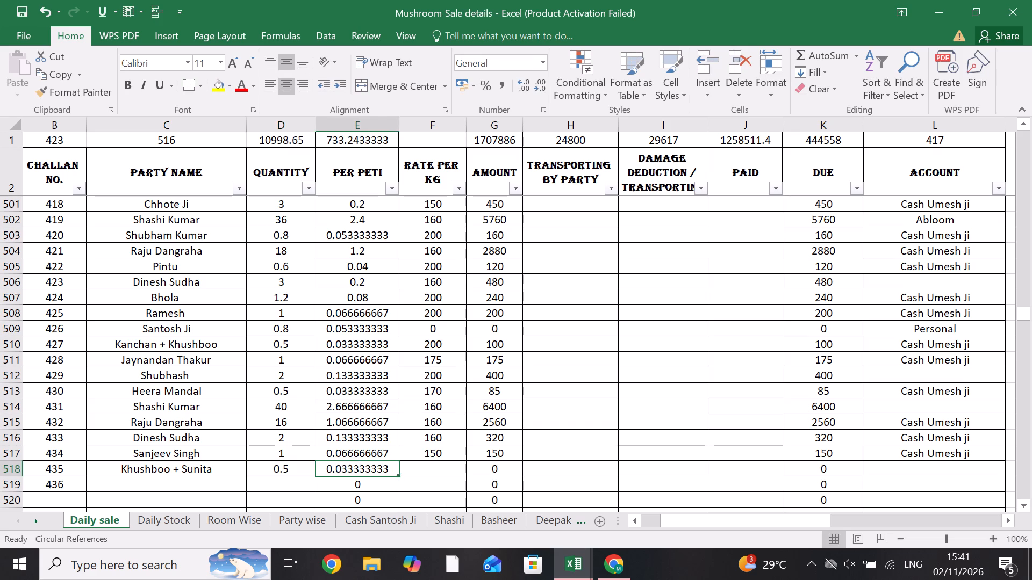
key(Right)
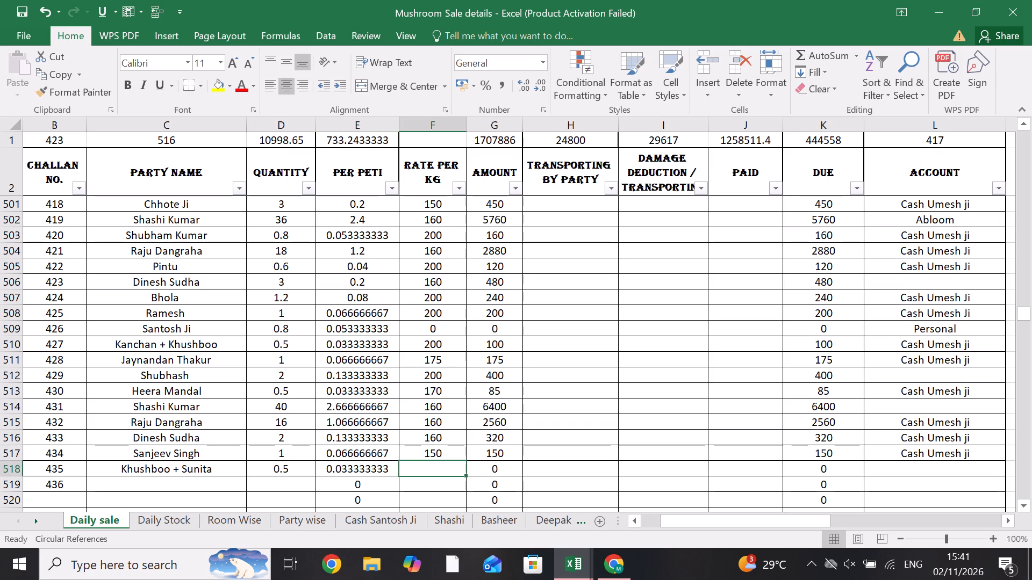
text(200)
Fill the account Cash Umesh ji down from challan 434 to challan 435.
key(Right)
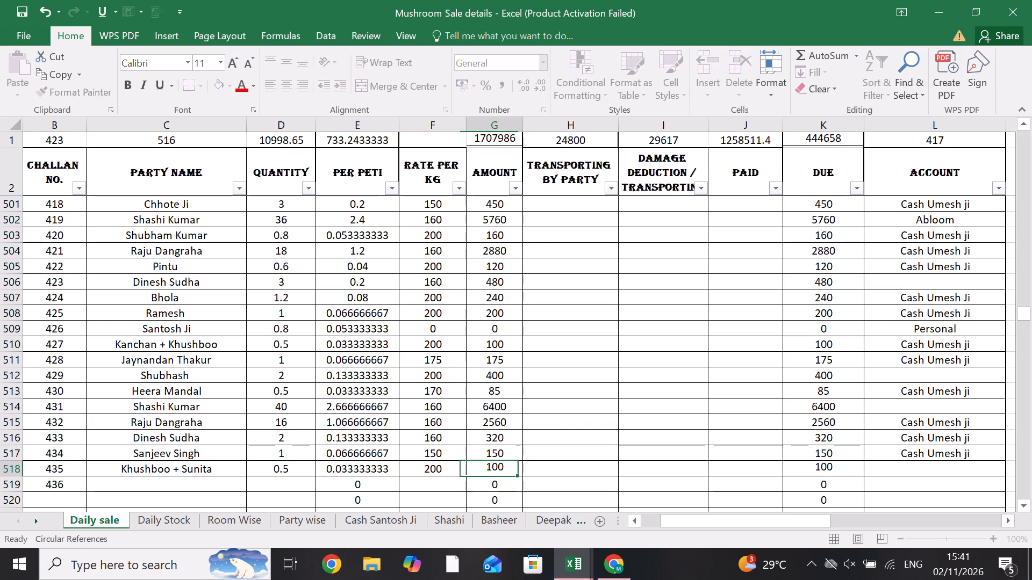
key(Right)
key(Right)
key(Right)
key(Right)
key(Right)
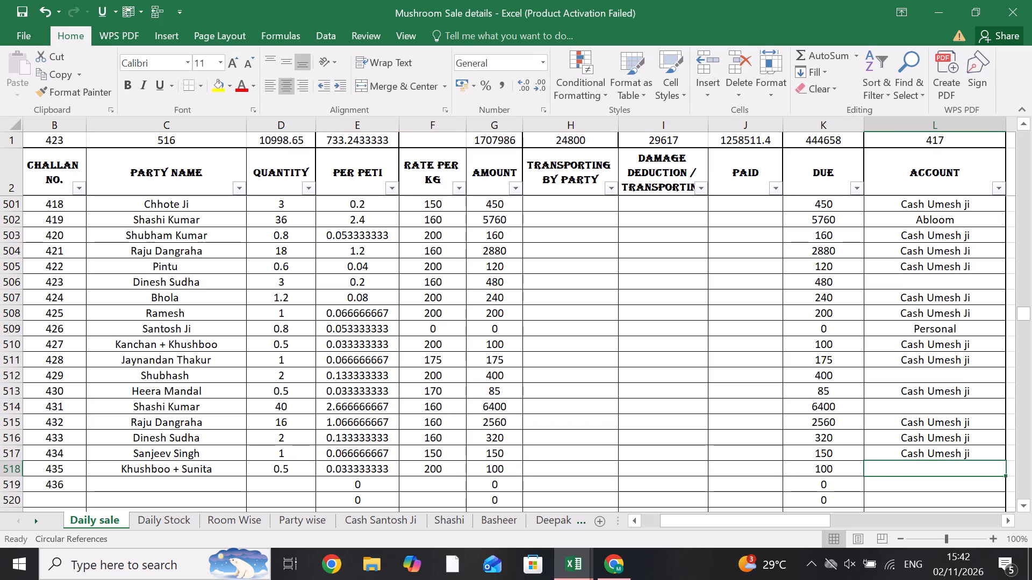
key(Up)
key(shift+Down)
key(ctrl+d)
Enter Sir Patna as the party name for challan 436.
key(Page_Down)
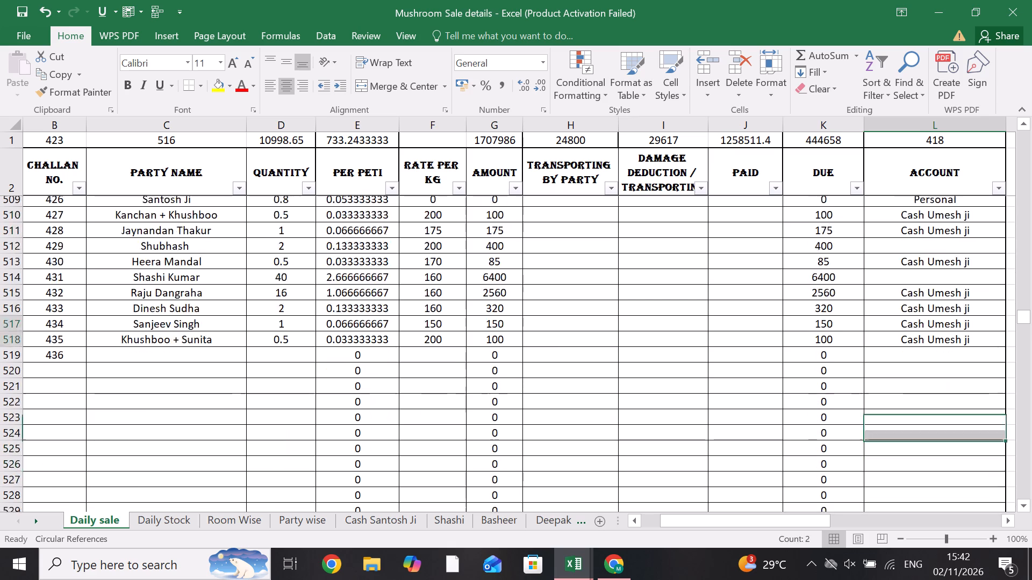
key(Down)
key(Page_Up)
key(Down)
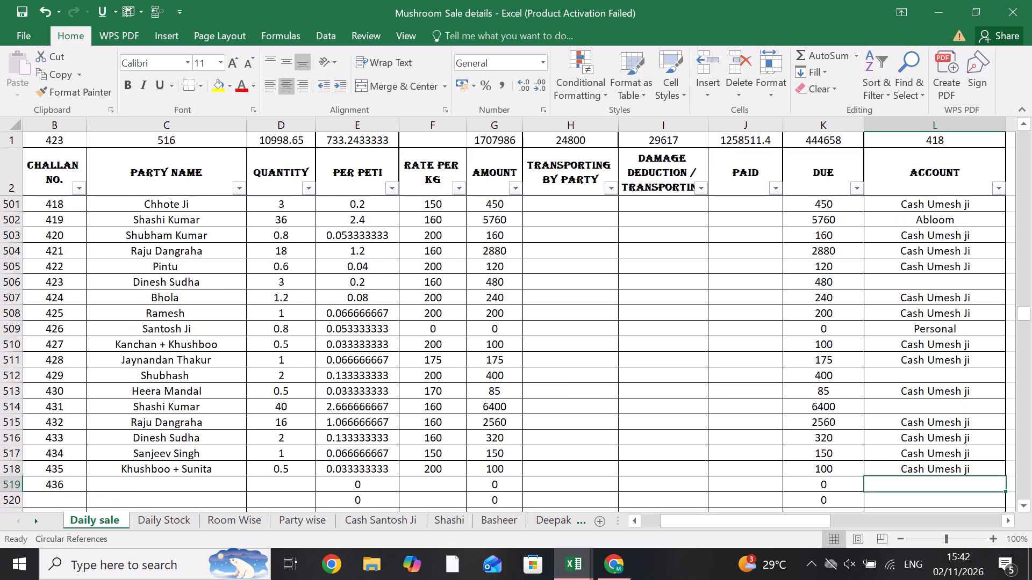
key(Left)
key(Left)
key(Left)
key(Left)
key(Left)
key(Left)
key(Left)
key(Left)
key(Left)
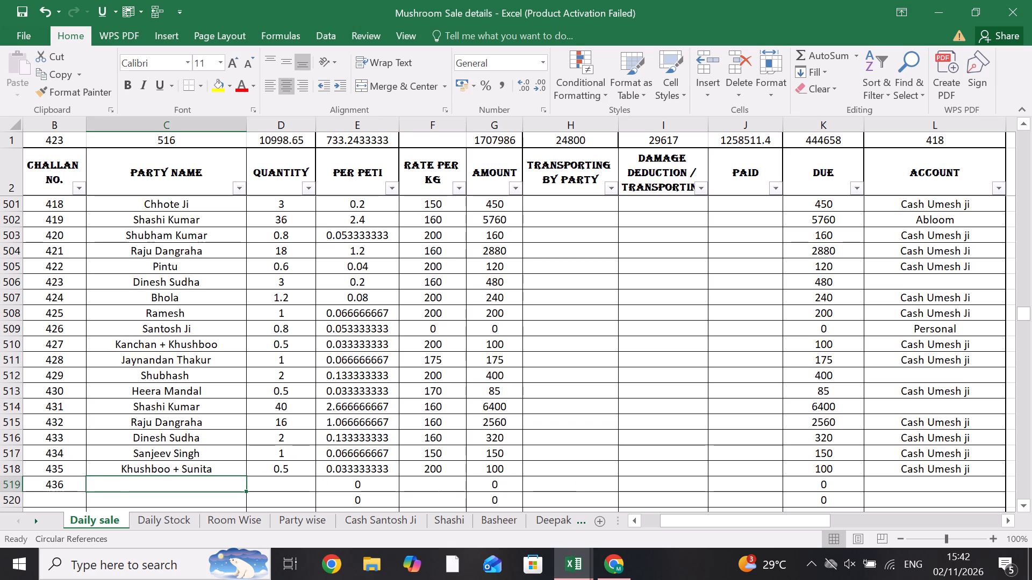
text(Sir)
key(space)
Enter quantity 6 and rate 0 per kg for challan 436.
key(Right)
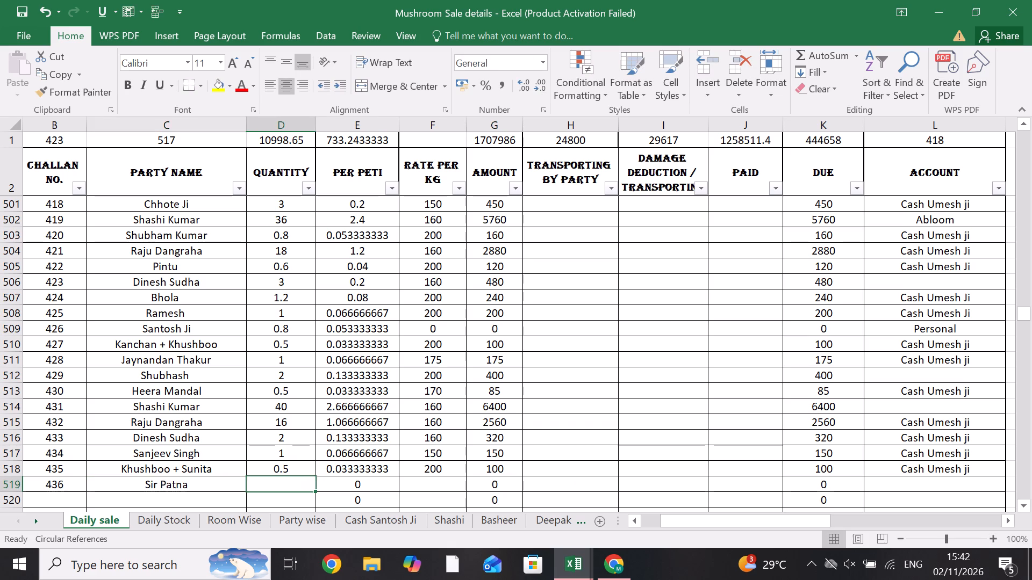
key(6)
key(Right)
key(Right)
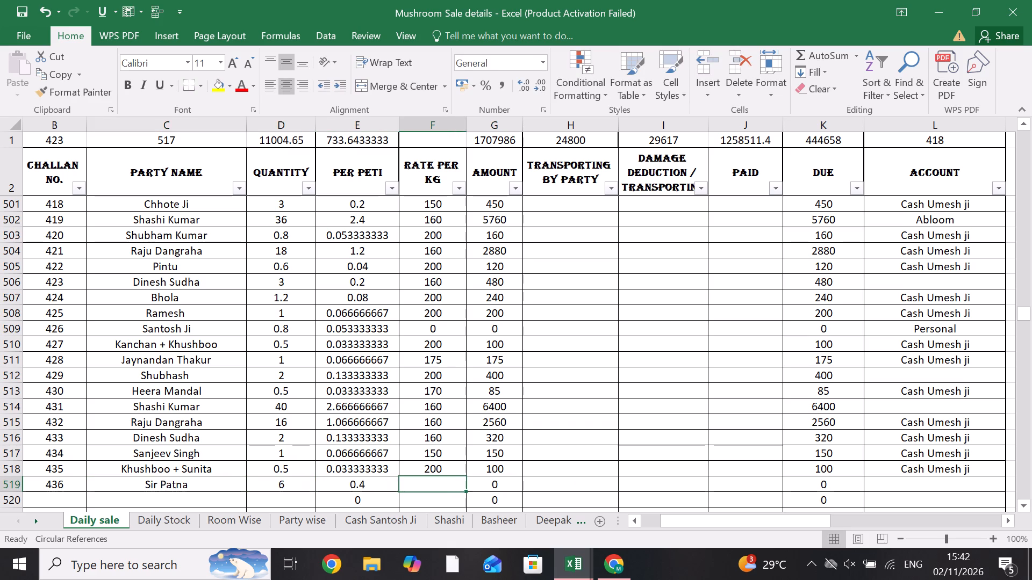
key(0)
Enter Personal as the account for challan 436.
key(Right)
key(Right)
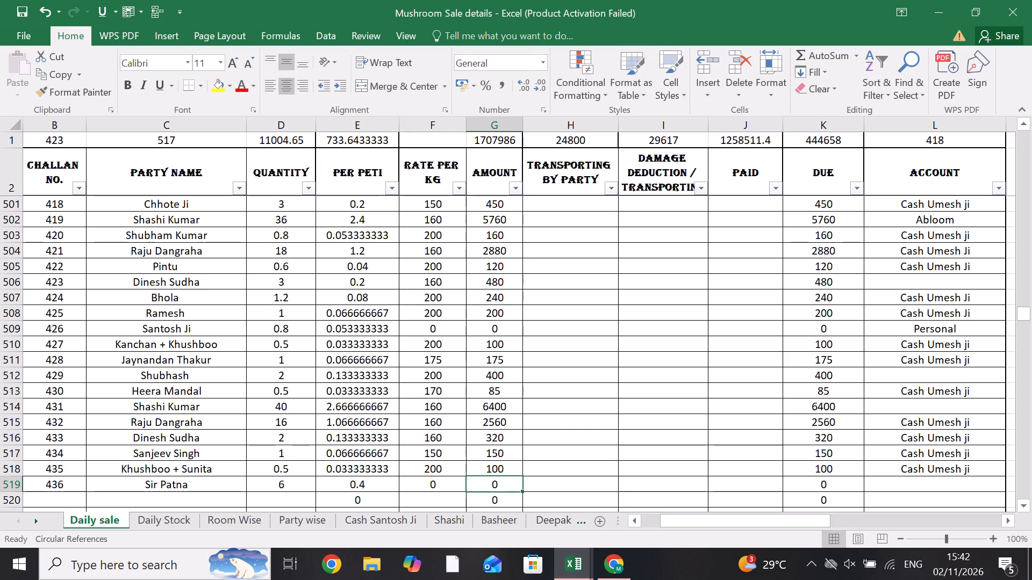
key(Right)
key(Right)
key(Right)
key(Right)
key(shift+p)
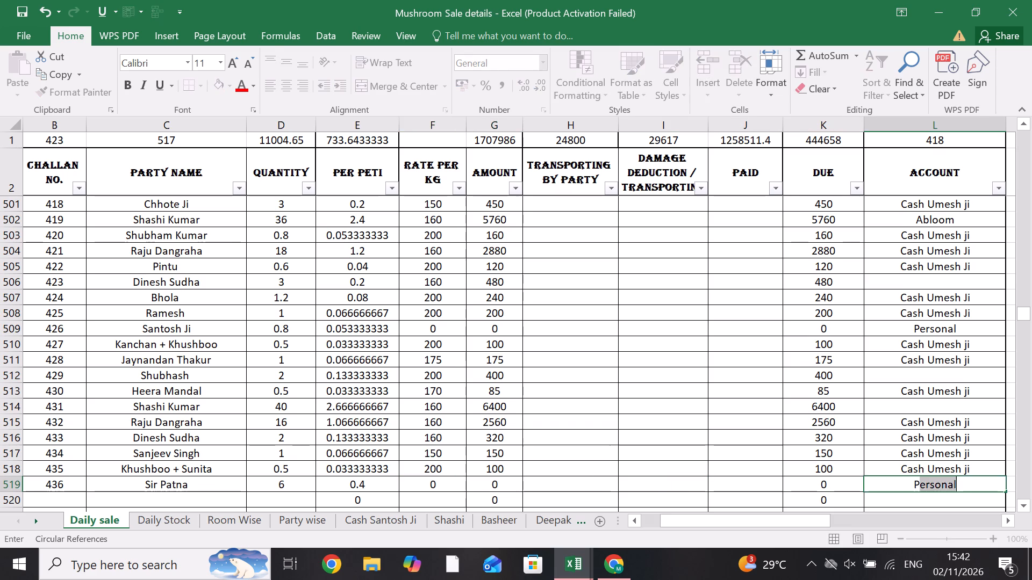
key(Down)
Check the account entries of the recent challans and select the entire row of challan 423.
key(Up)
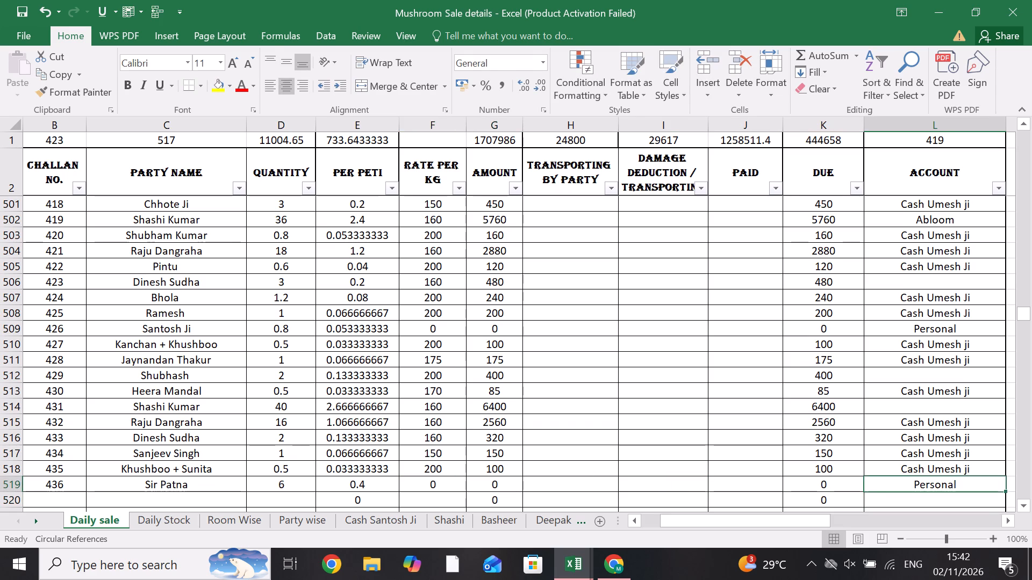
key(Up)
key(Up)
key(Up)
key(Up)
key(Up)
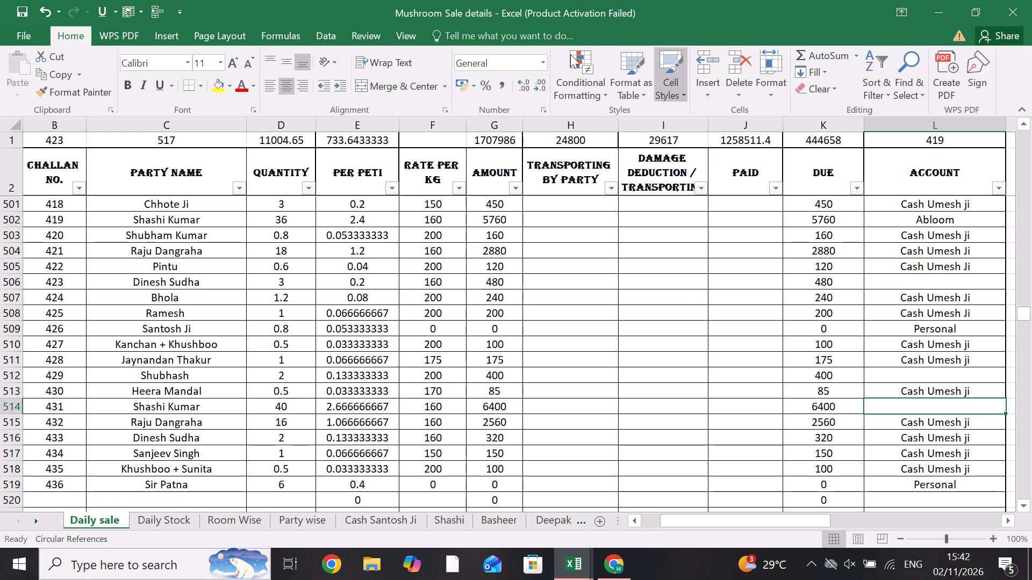
click(905, 296)
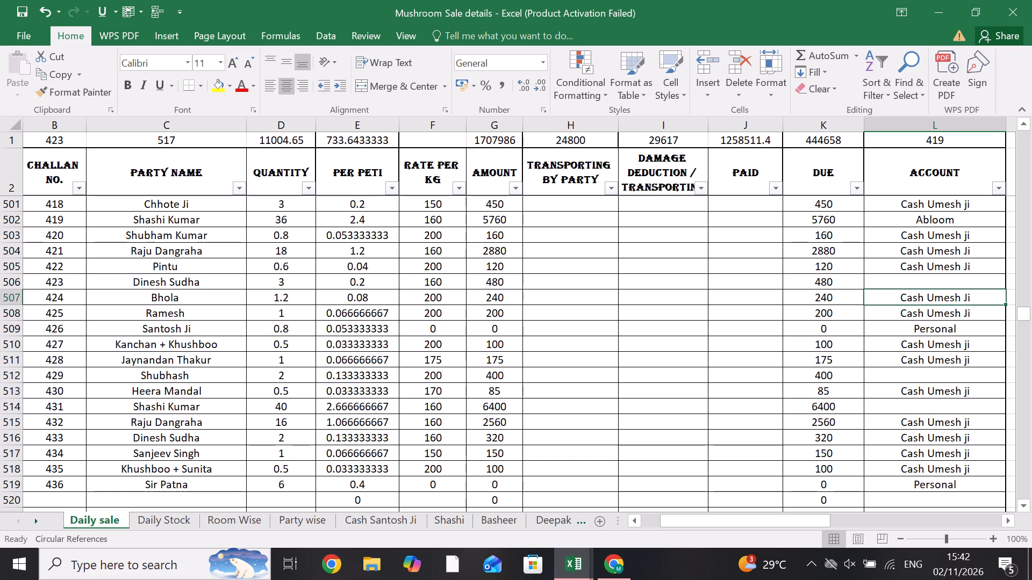
click(901, 277)
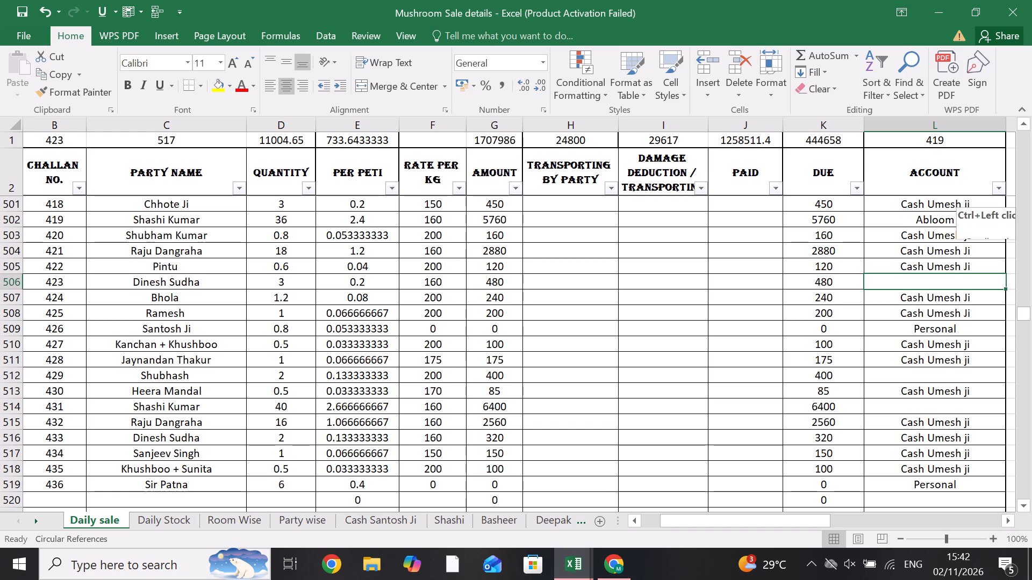
click(11, 278)
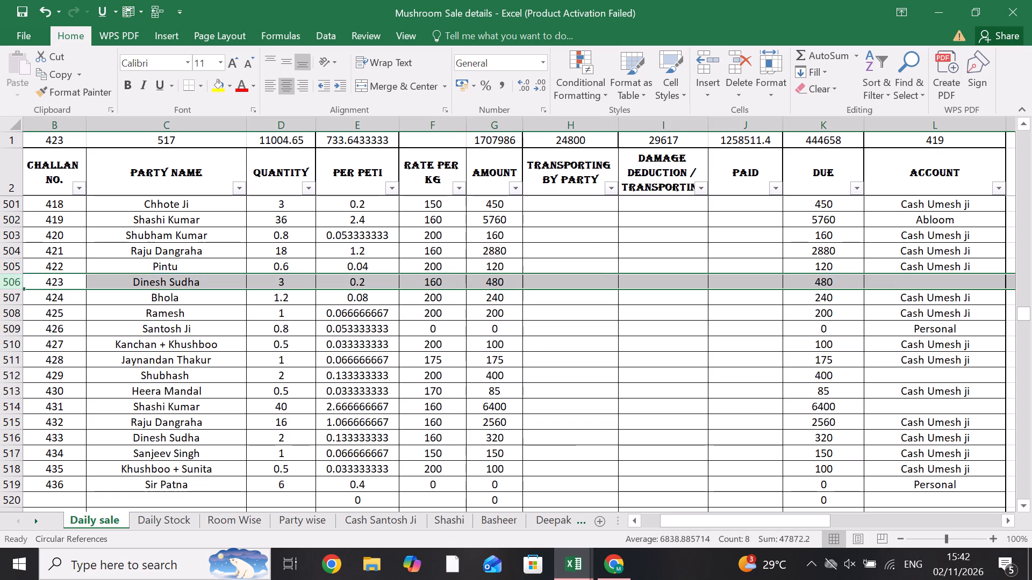
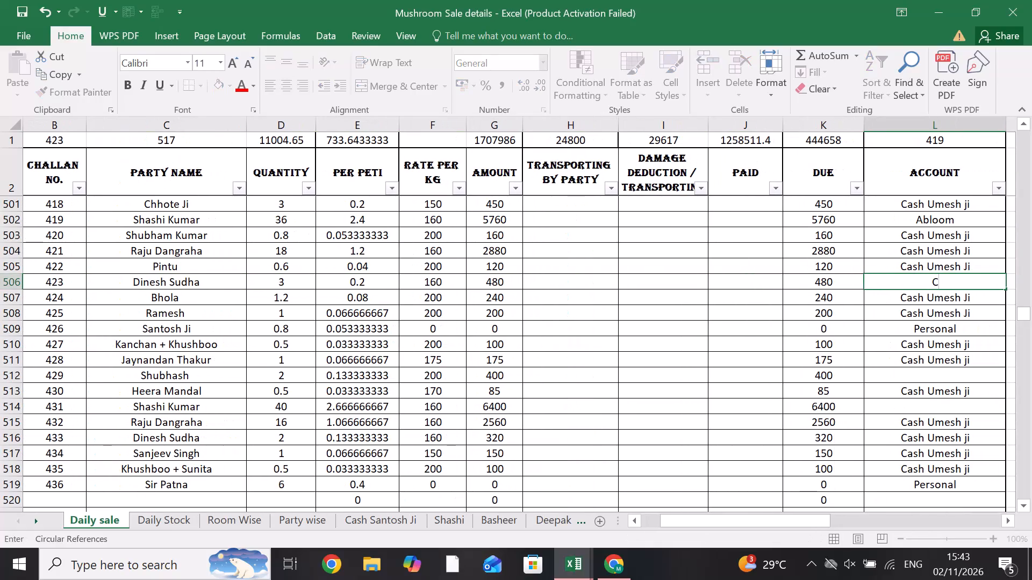
Enter Cash Umesh Ji as the account for challan 423.
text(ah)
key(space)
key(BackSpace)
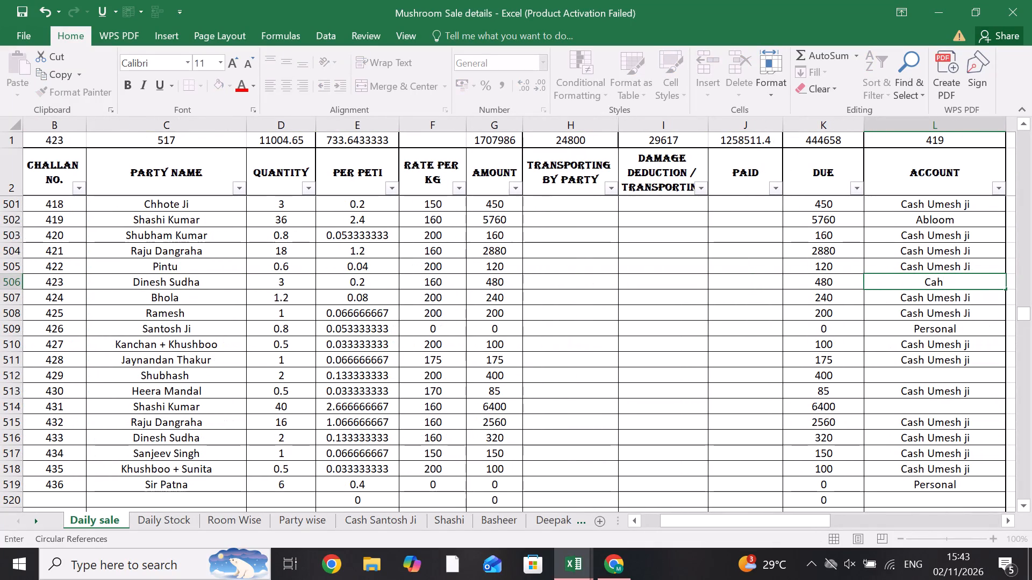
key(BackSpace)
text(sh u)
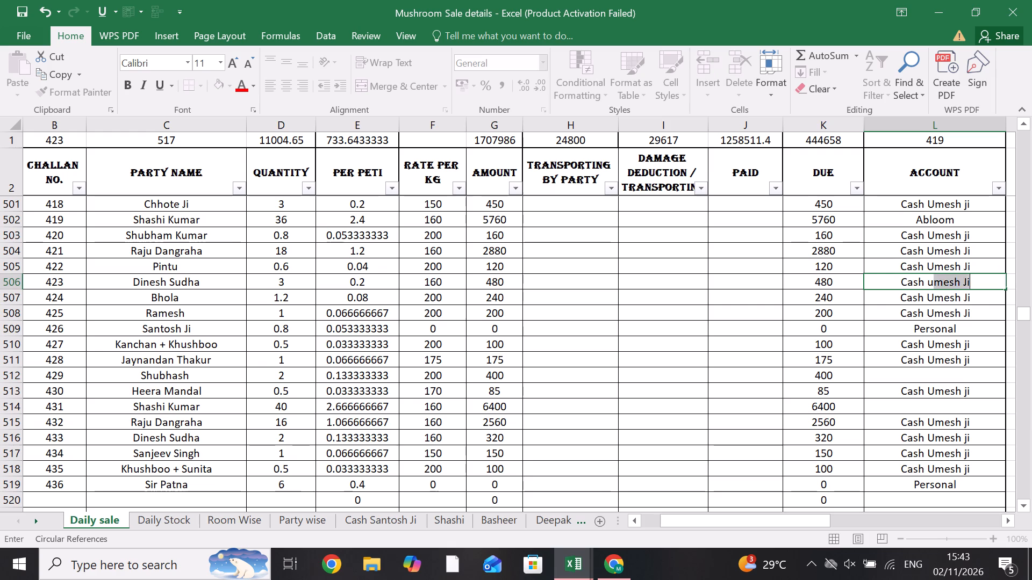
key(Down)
Go down the account entries to the blank one for Shubhash and check that row's sale details back to its date and challan number.
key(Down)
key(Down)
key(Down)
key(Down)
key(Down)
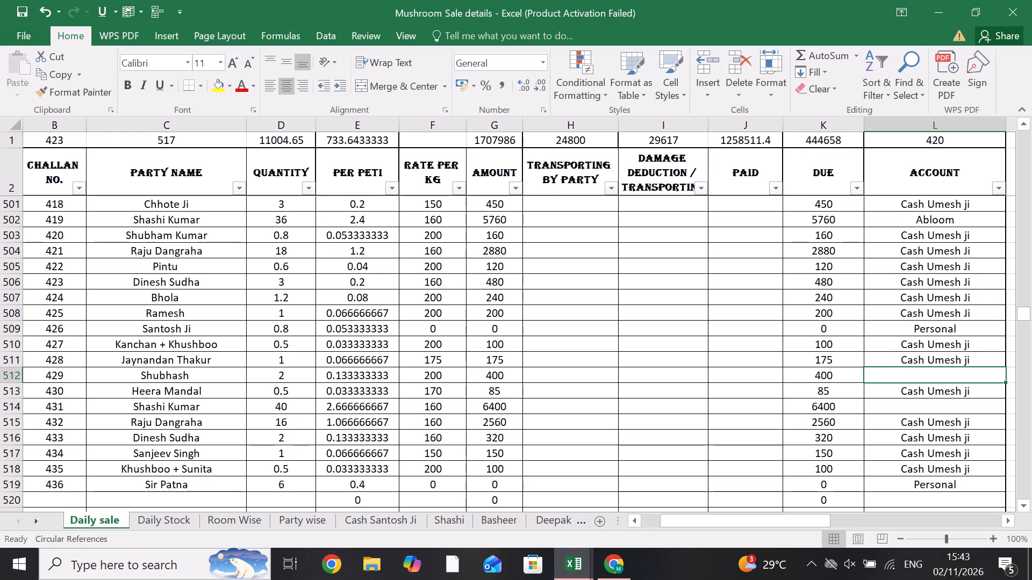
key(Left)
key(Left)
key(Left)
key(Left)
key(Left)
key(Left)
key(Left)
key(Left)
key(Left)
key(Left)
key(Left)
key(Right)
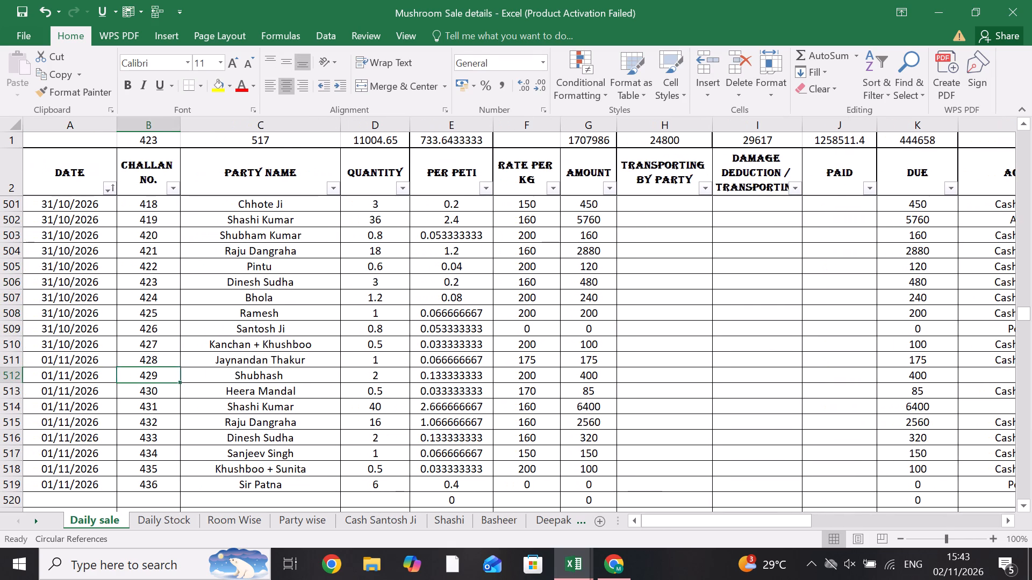
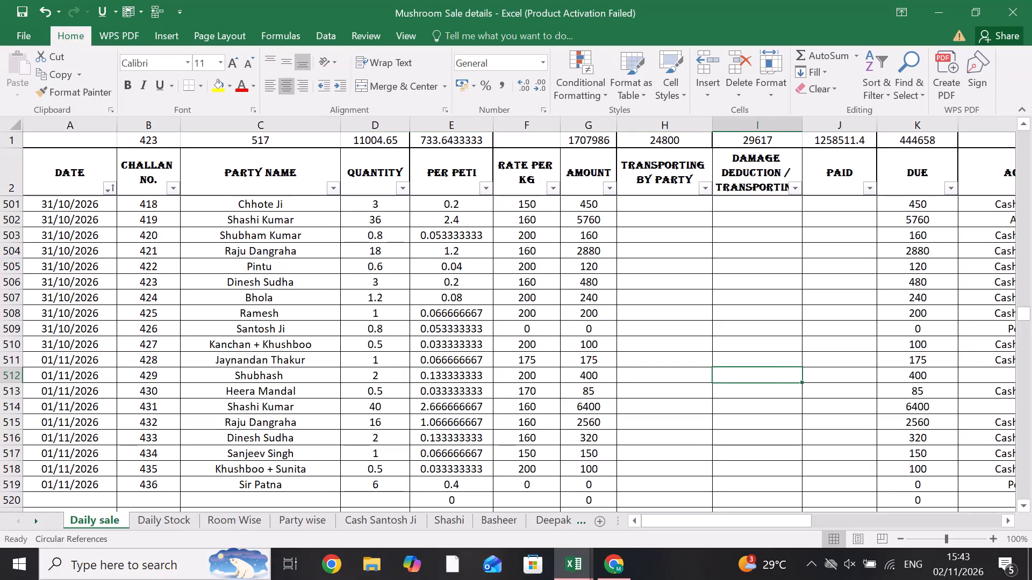
key(Right)
key(Right)
key(Right)
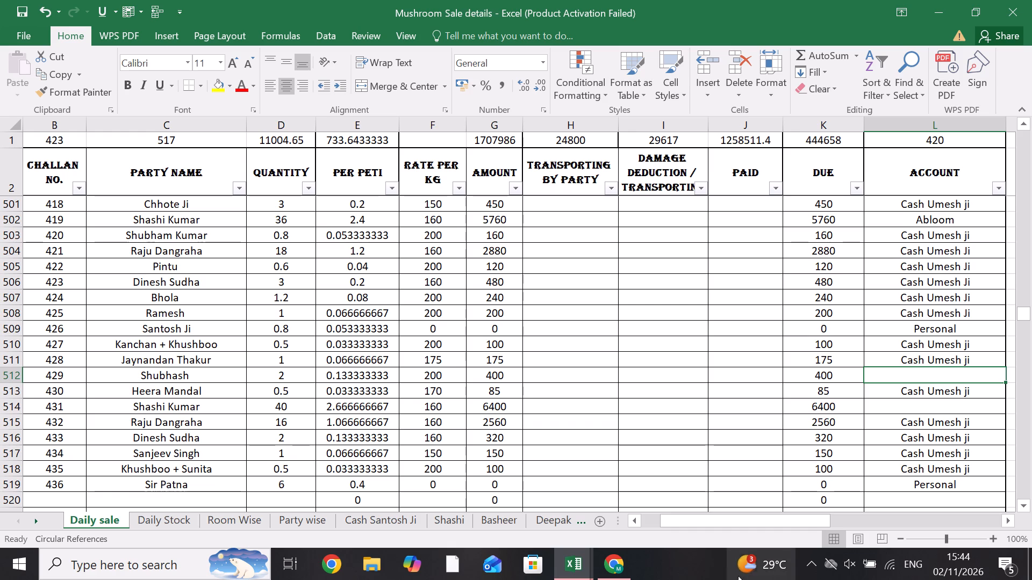
Go to the Cash Santosh Ji sheet and select the first empty date cell below challan 410.
click(367, 515)
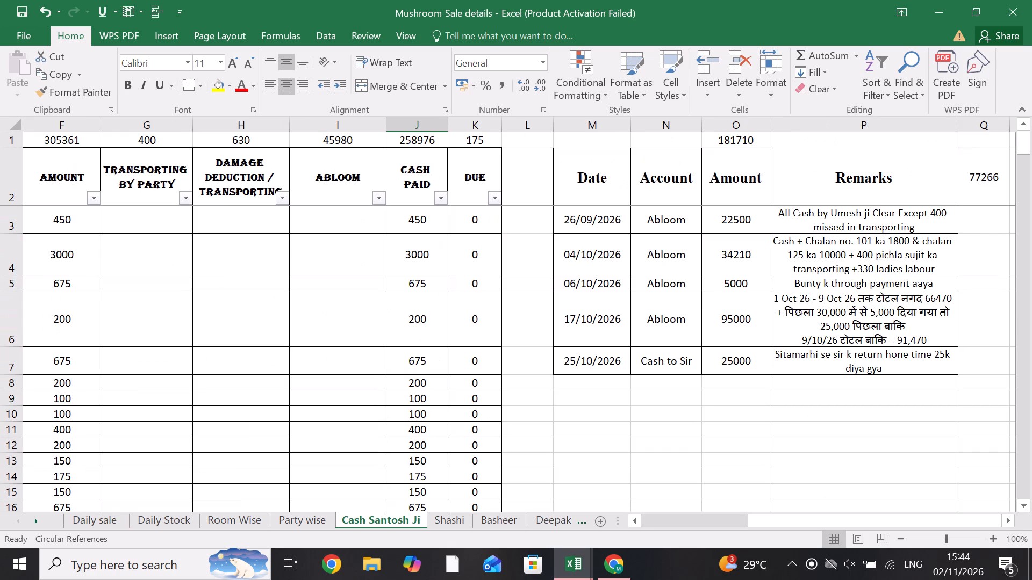
drag(767, 523, 597, 516)
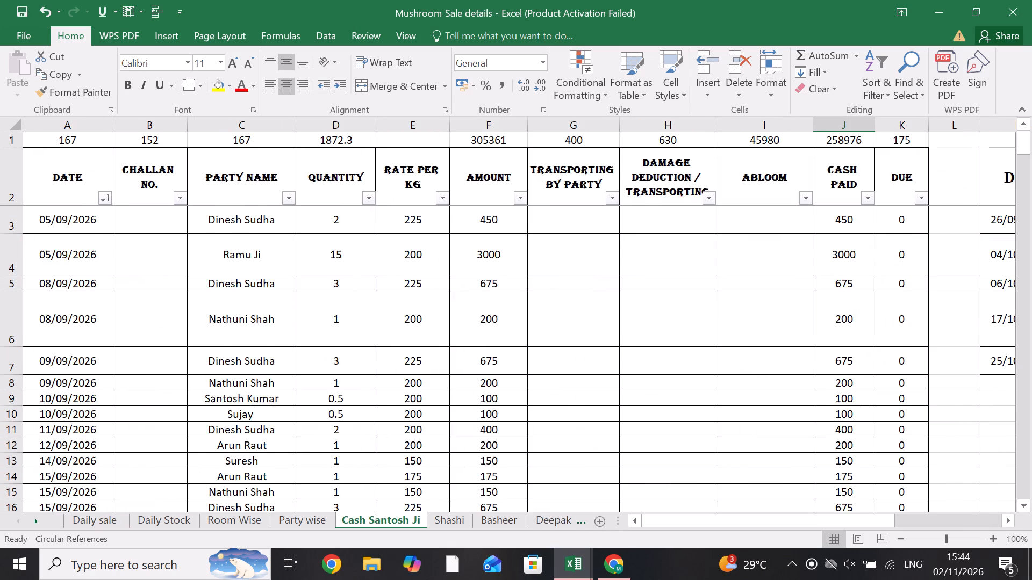
scroll(399, 365, down, 11)
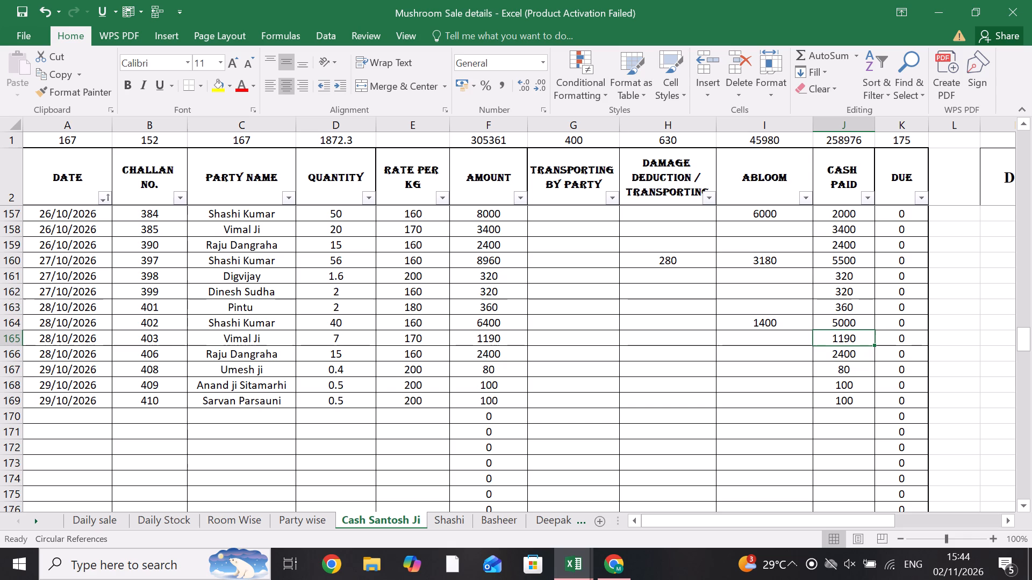
click(48, 416)
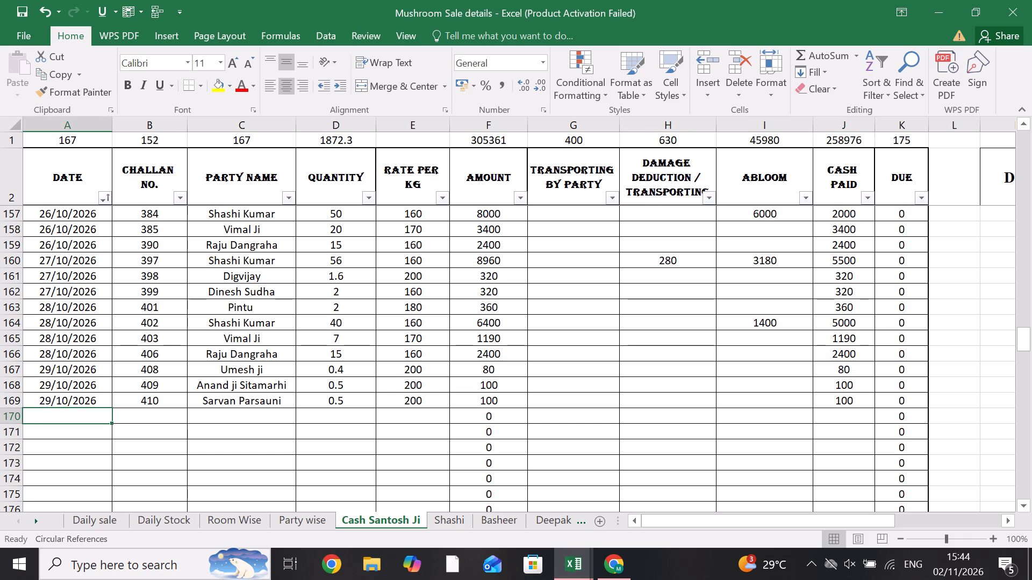
Filter the Daily sale sheet's Date column to 29, 30 and 31 October 2026.
click(106, 519)
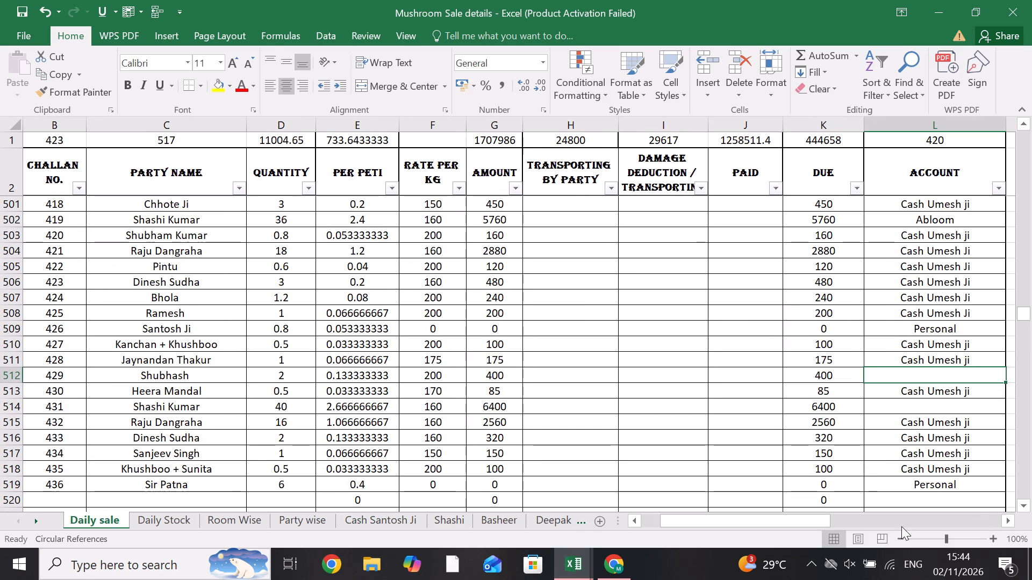
drag(811, 520, 685, 520)
scroll(278, 392, up, 2)
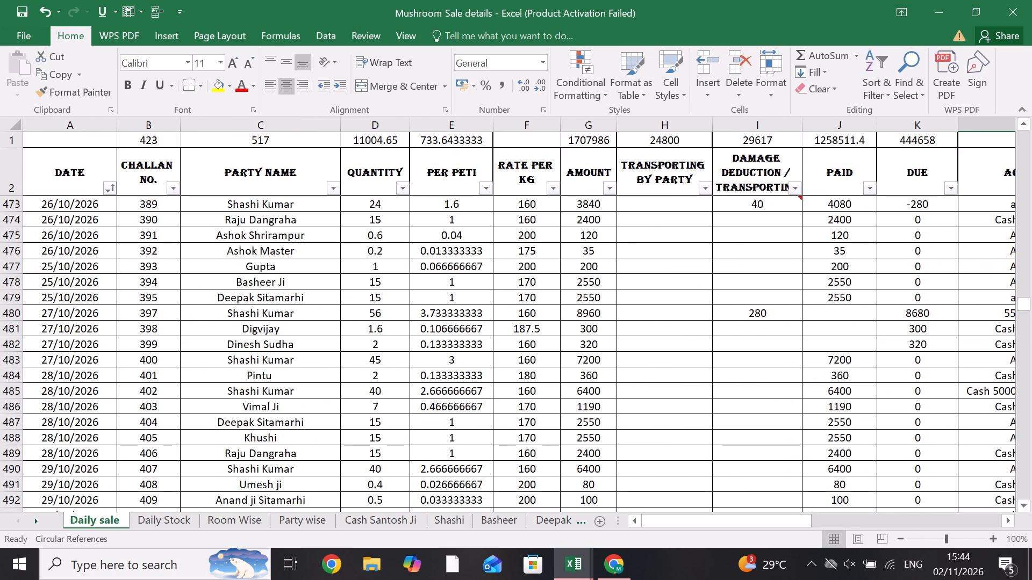
click(115, 192)
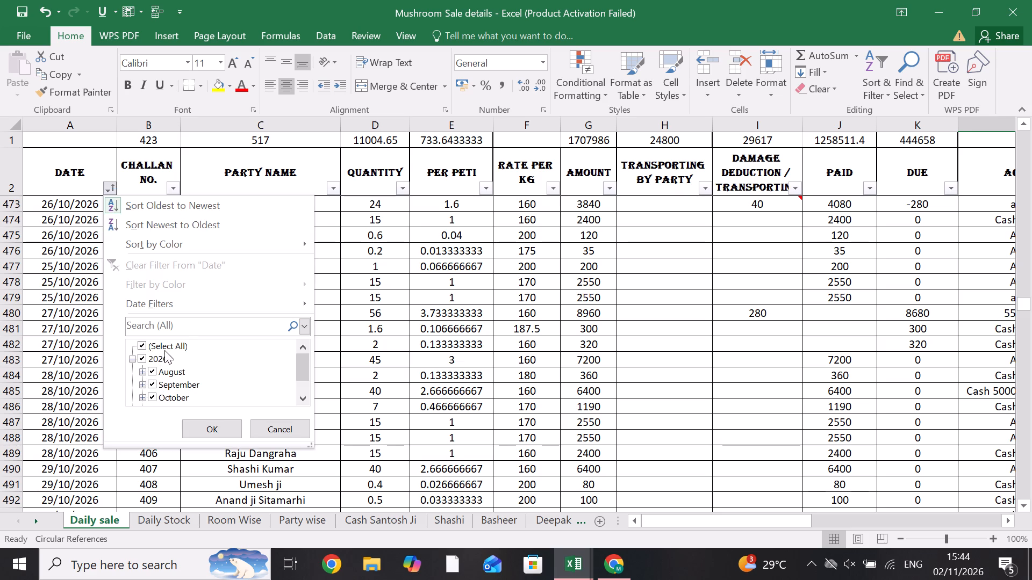
click(164, 350)
click(147, 398)
scroll(164, 393, down, 3)
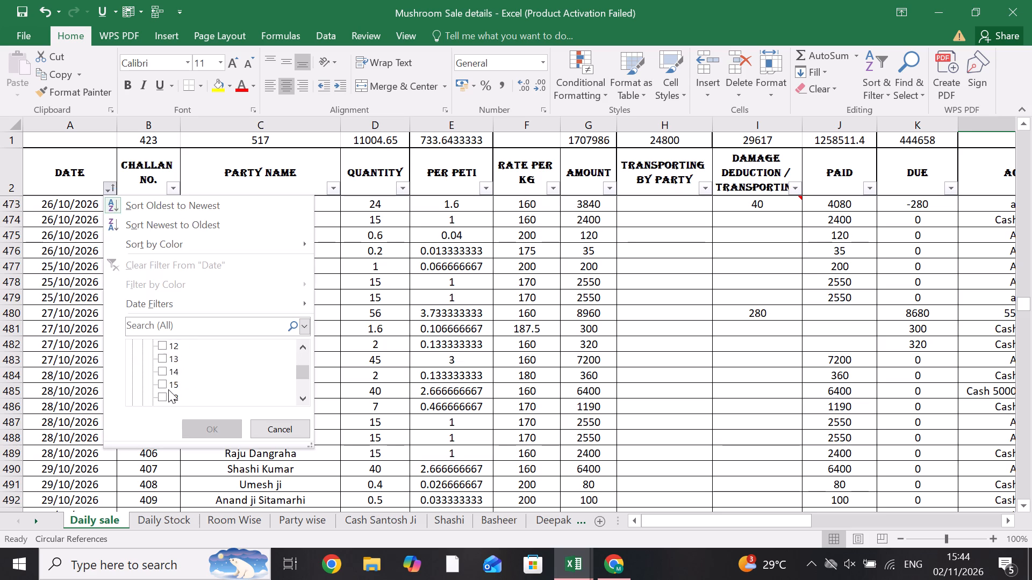
scroll(168, 389, down, 5)
click(172, 351)
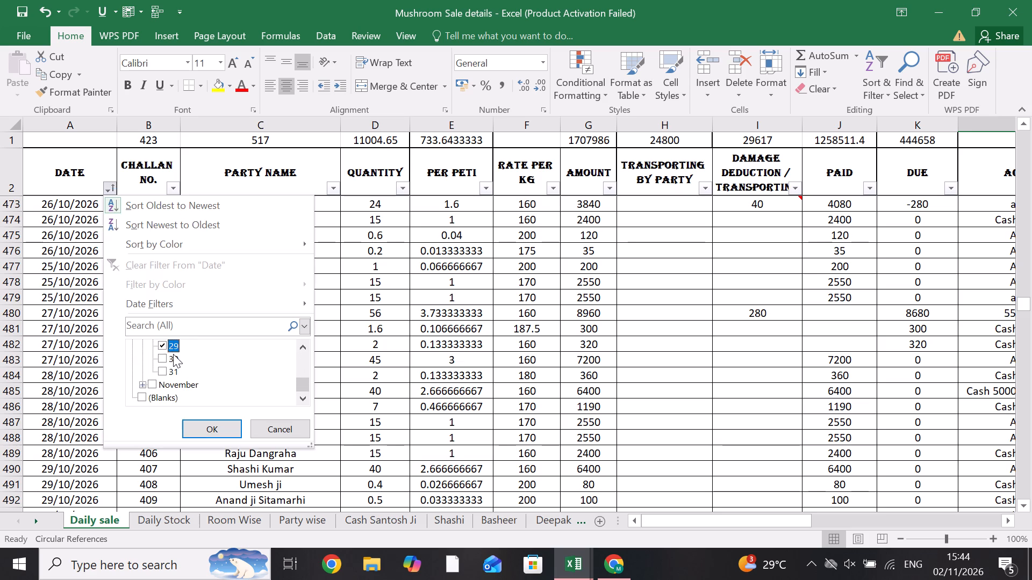
click(173, 354)
click(178, 368)
click(200, 419)
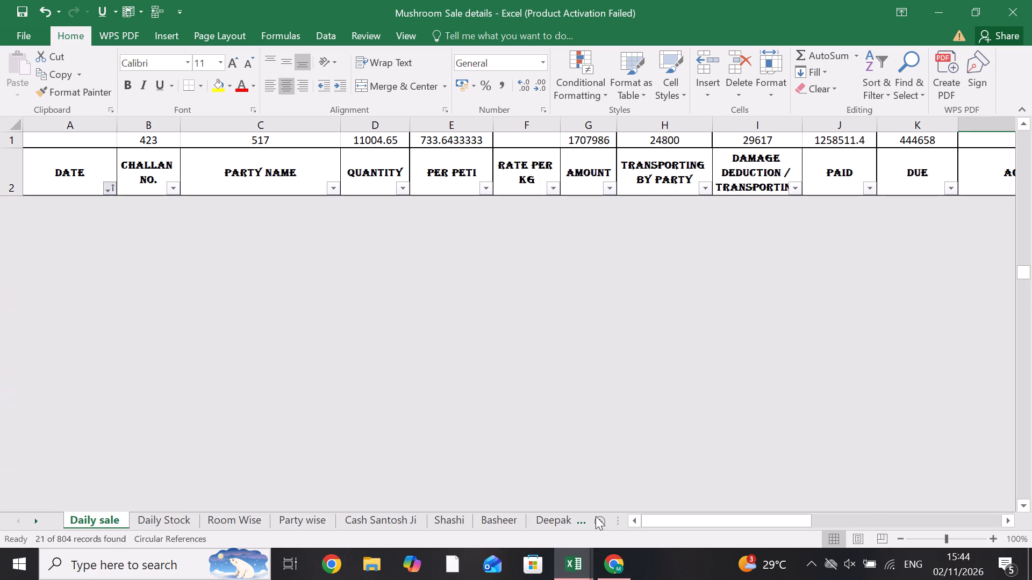
Filter the Daily sale Account column to show only Cash and Cash Umesh ji entries.
drag(715, 515, 755, 516)
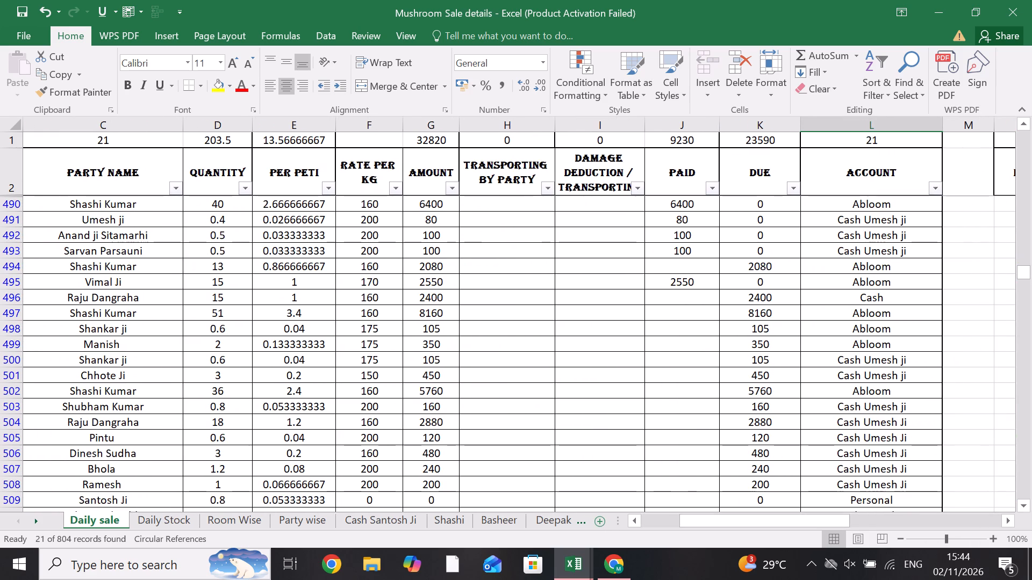
scroll(888, 361, down, 3)
scroll(888, 364, up, 4)
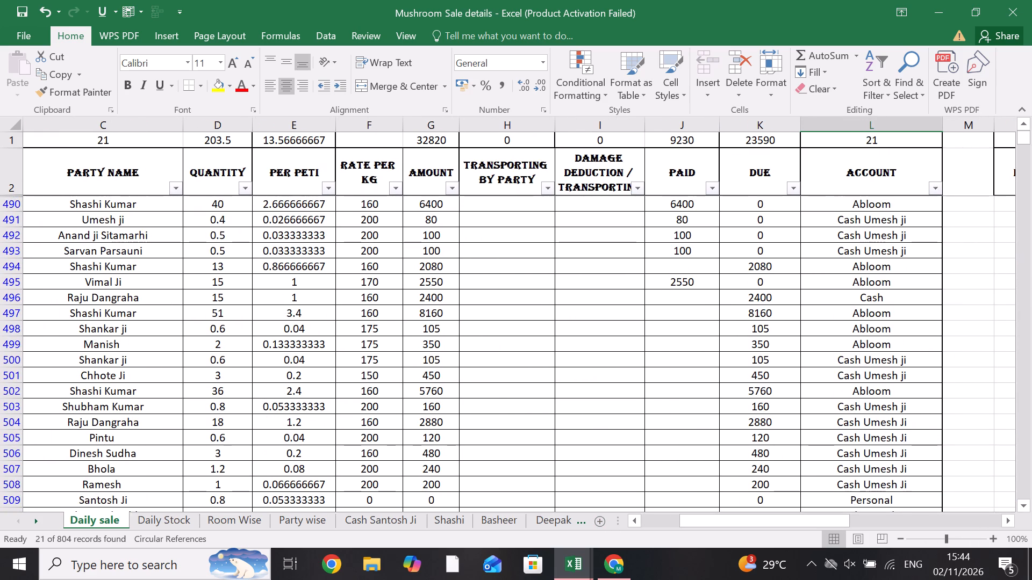
scroll(902, 306, up, 4)
click(938, 189)
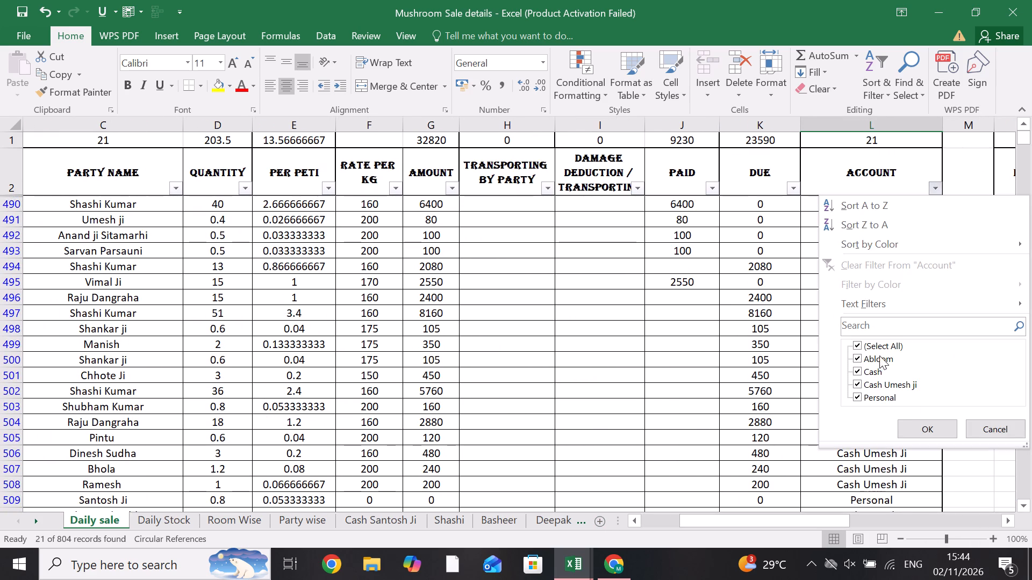
click(881, 350)
click(865, 370)
click(870, 381)
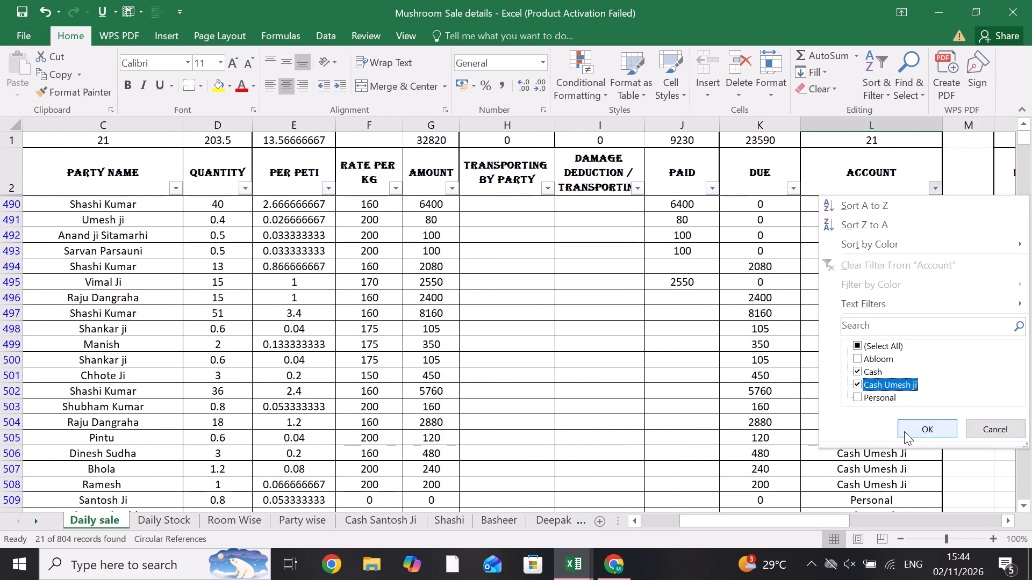
click(913, 433)
scroll(854, 383, up, 3)
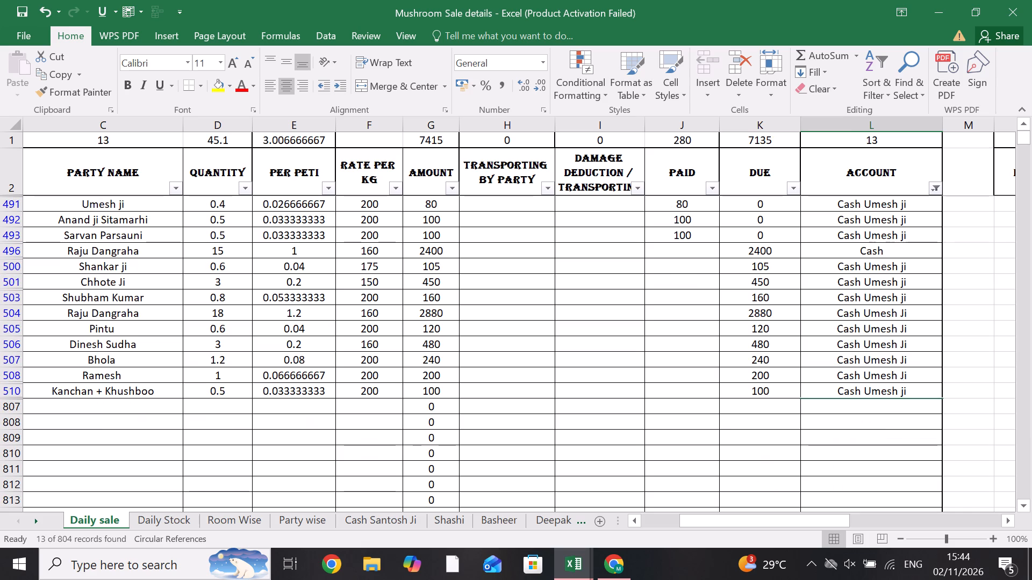
double_click(894, 247)
key(space)
text(u)
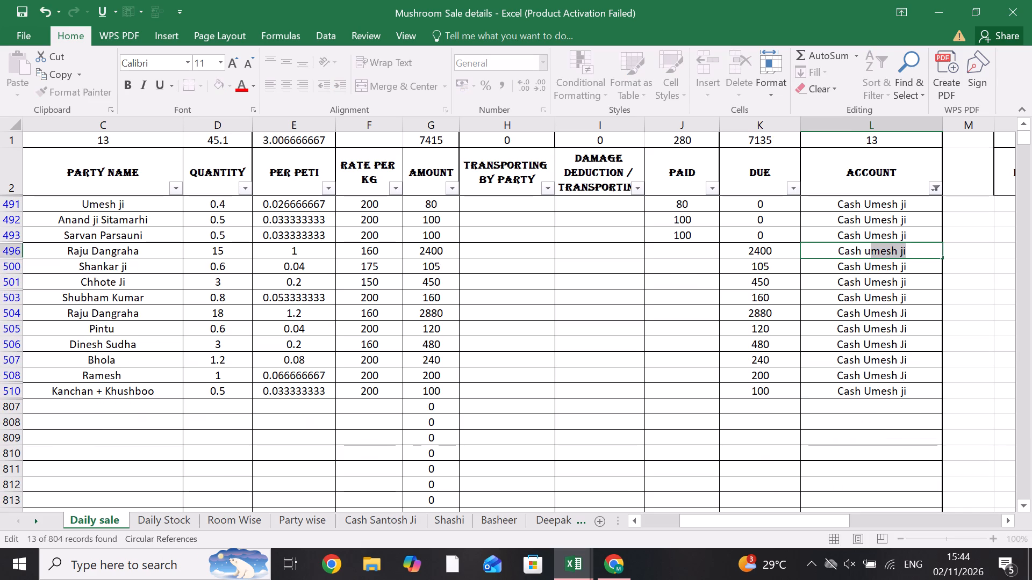
key(Down)
key(Return)
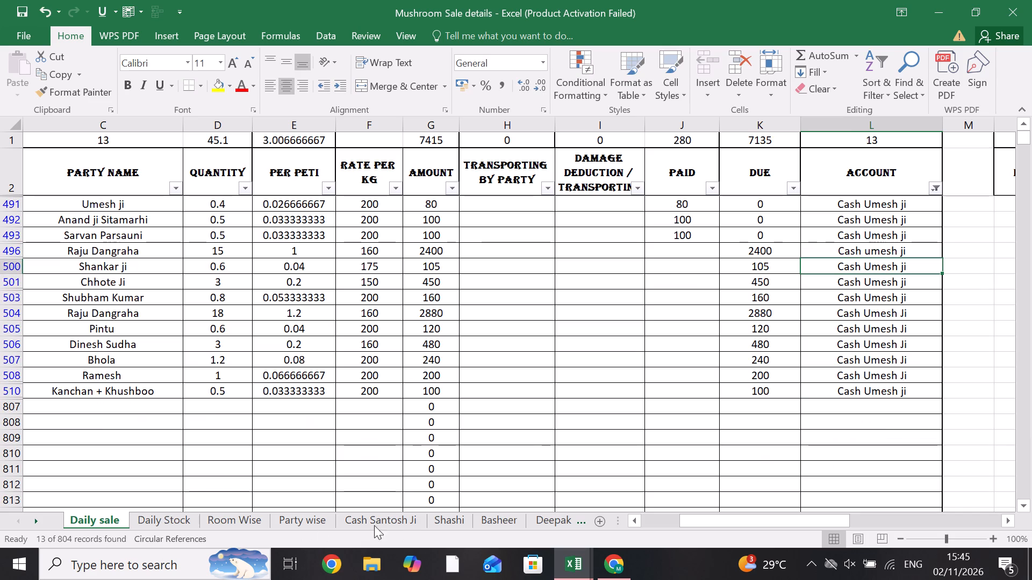
Copy the date, challan number, party name and quantity of filtered challans 413 to 427 into Cash Santosh Ji below challan 410.
click(404, 520)
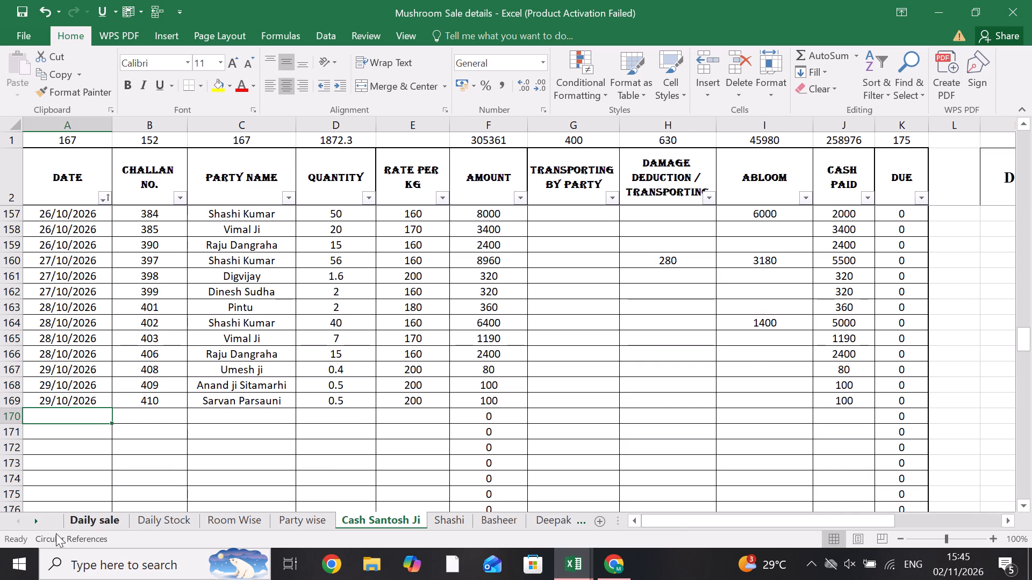
click(76, 519)
drag(692, 518, 563, 525)
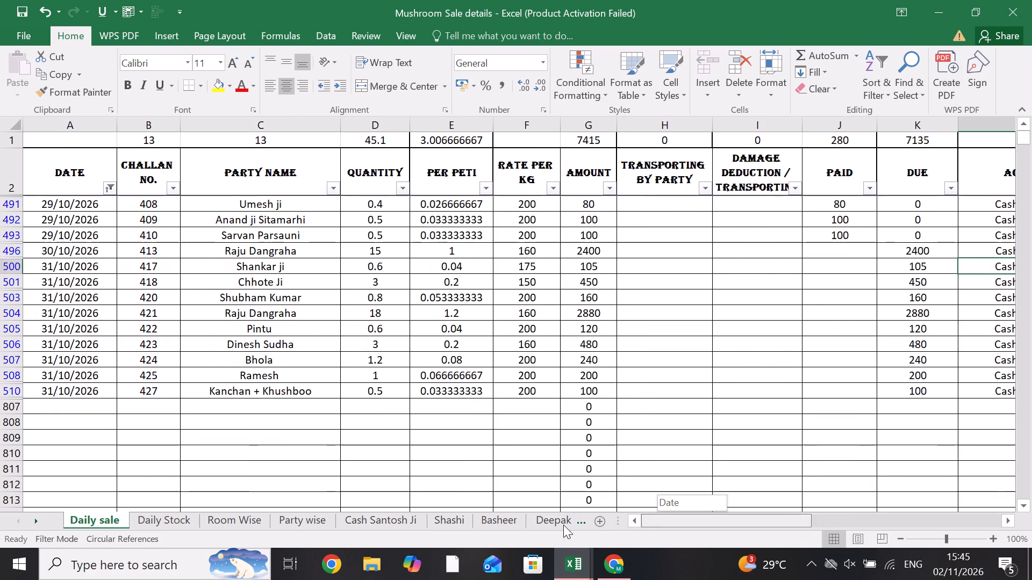
drag(563, 525, 539, 520)
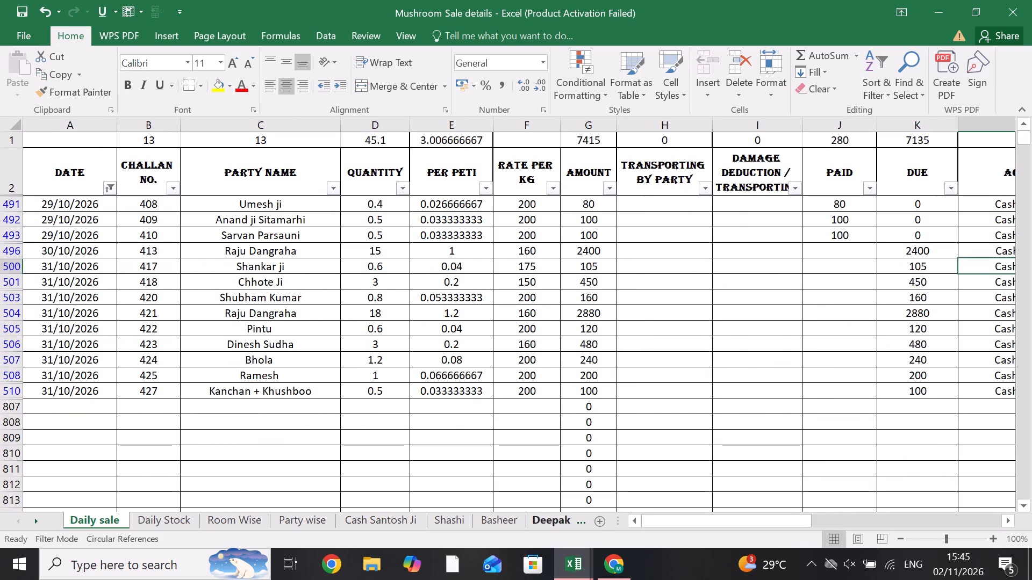
click(163, 243)
drag(76, 252, 170, 378)
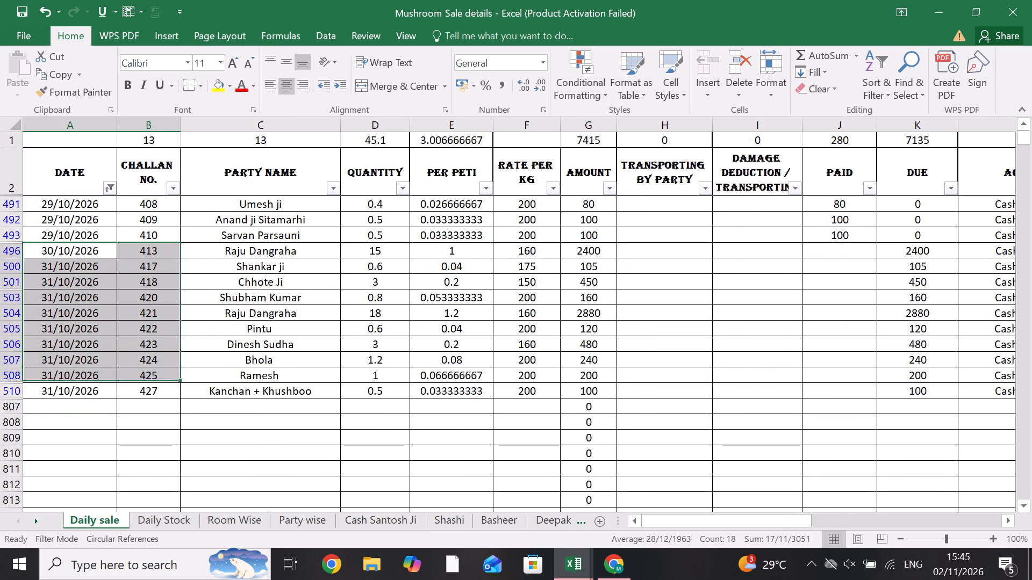
drag(170, 378, 367, 397)
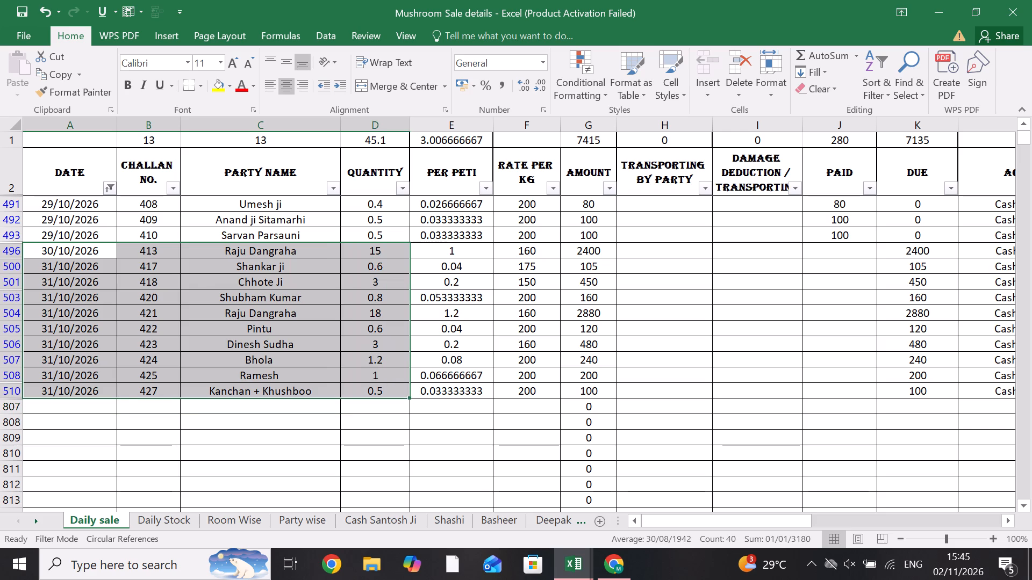
key(ctrl+c)
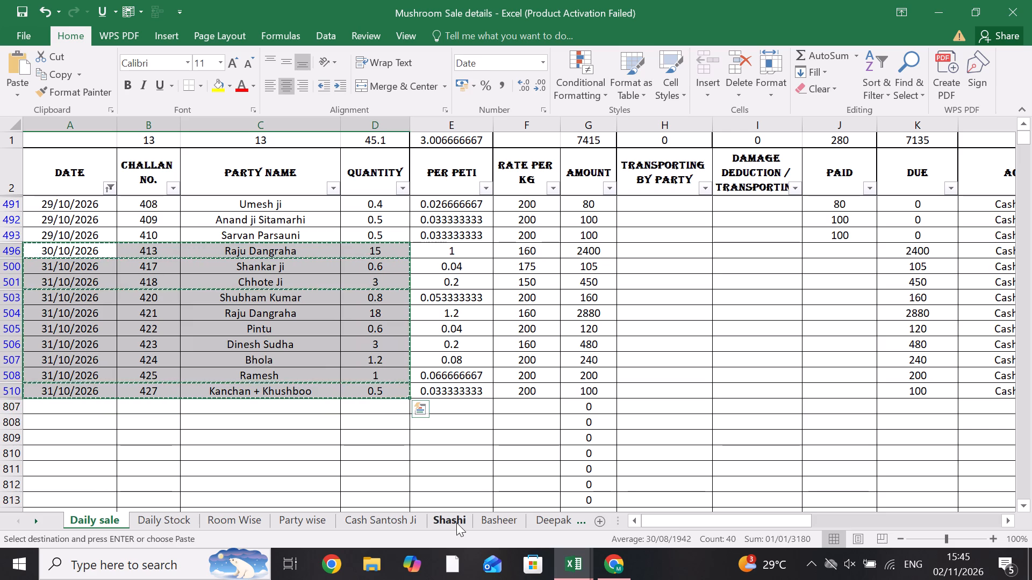
click(397, 526)
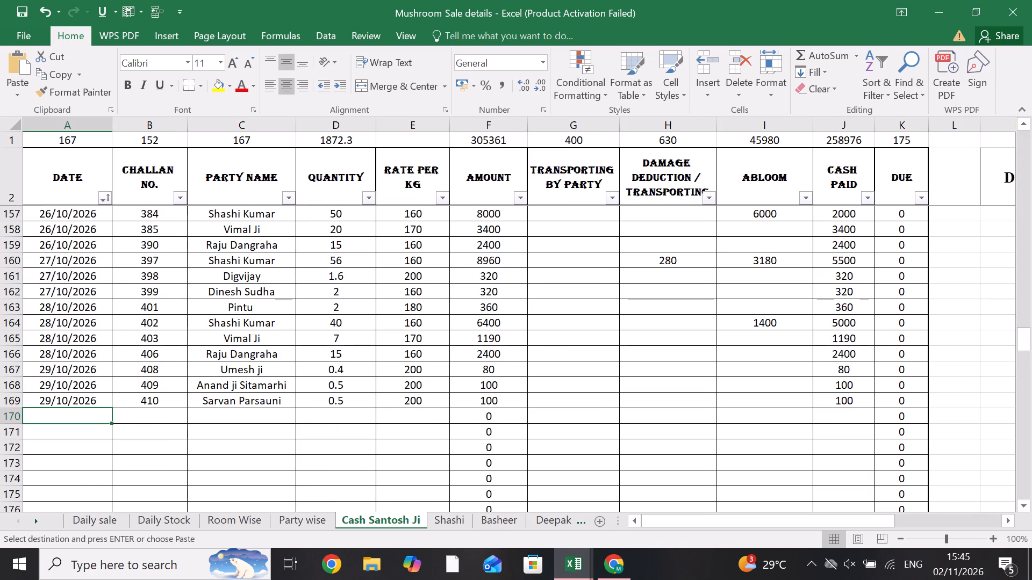
key(ctrl+v)
scroll(175, 443, down, 1)
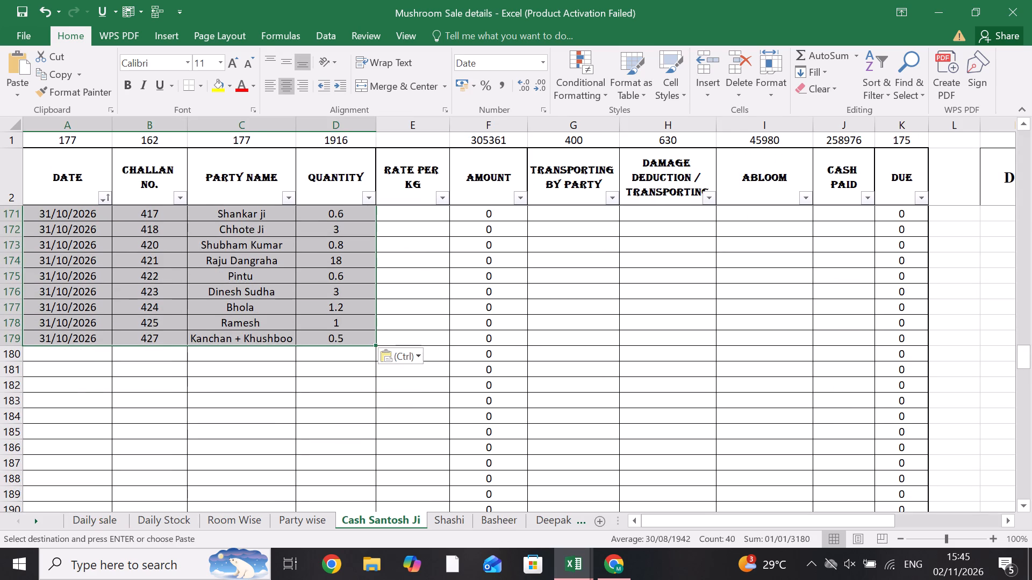
Copy the rate per kg of filtered challans 413 to 427 from Daily sale into the matching Cash Santosh Ji rows.
click(91, 529)
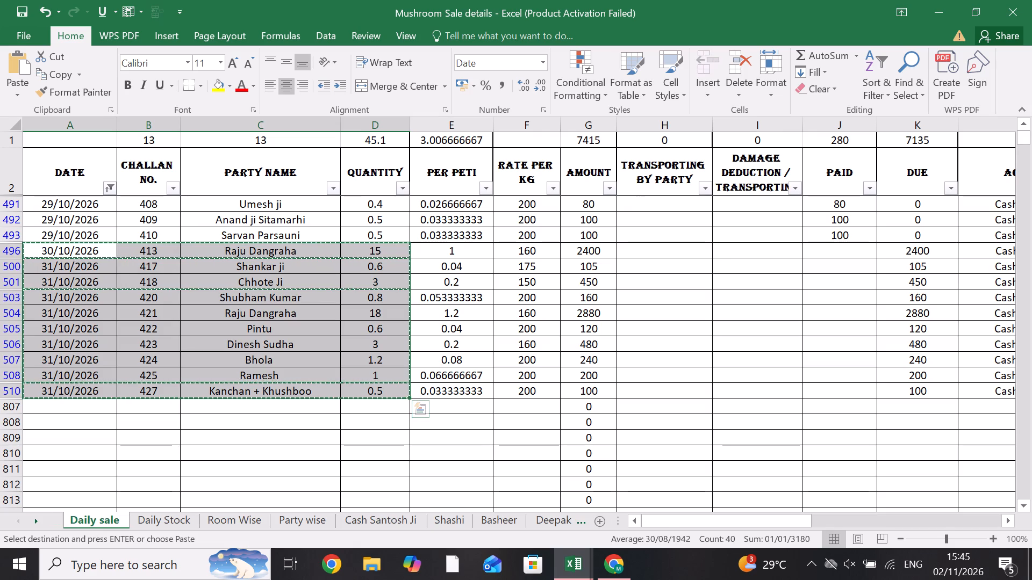
drag(515, 256, 529, 394)
key(ctrl+c)
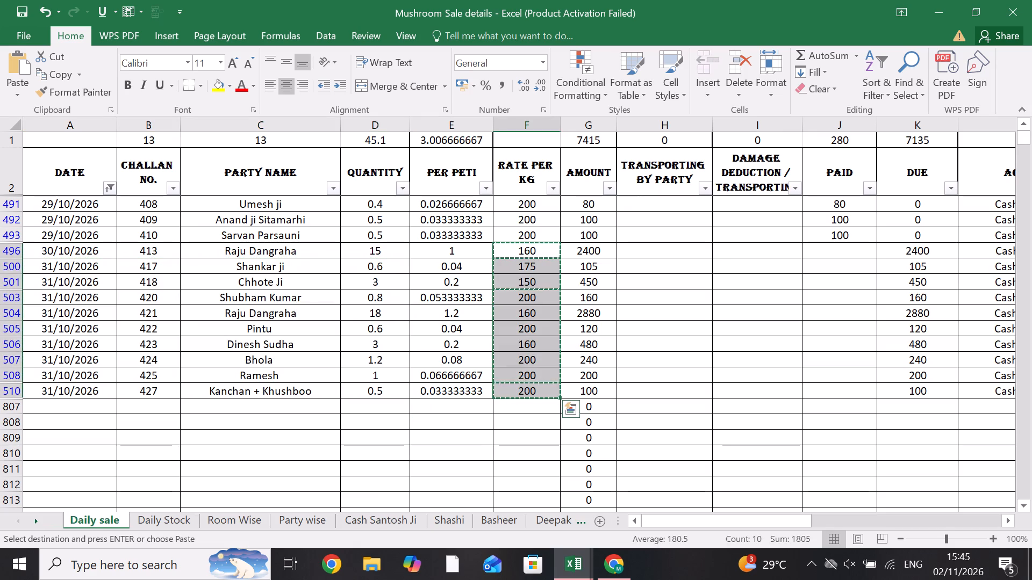
click(359, 517)
scroll(415, 238, up, 1)
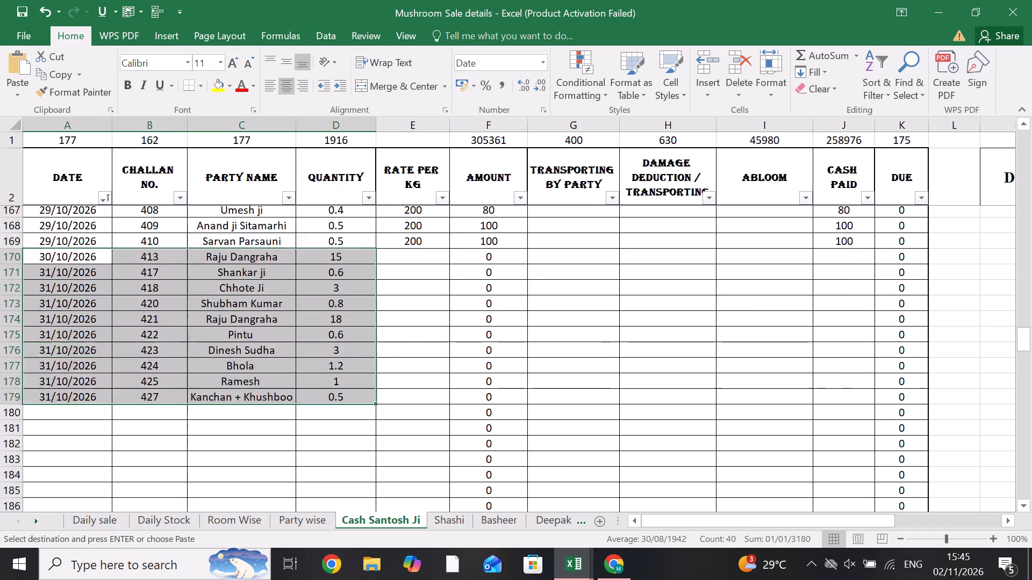
click(411, 410)
key(ctrl+v)
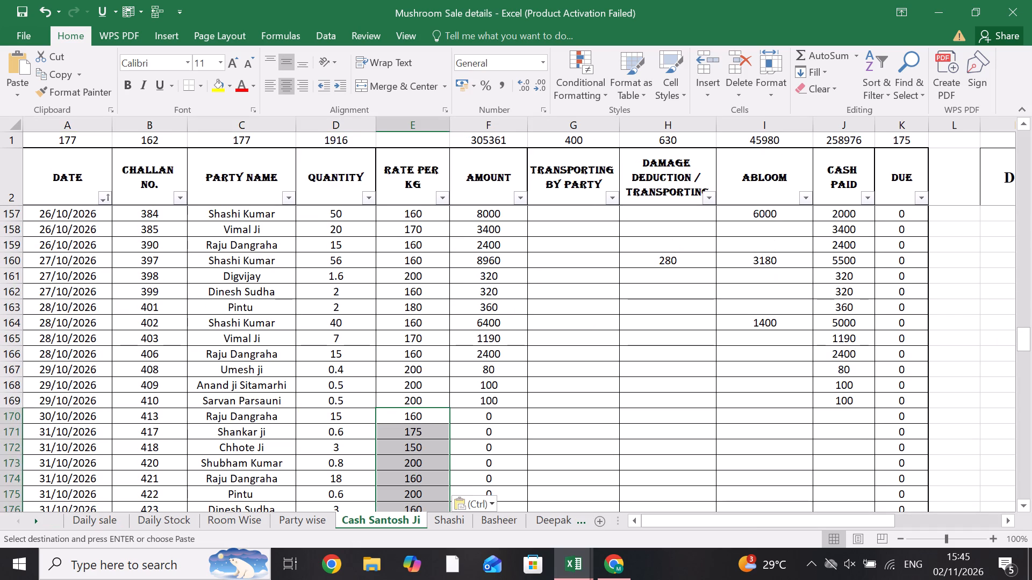
Enter Cash Paid amounts of 2400, 105, 450 and 160 for challans 413, 417, 418 and 420 on Cash Santosh Ji.
click(822, 427)
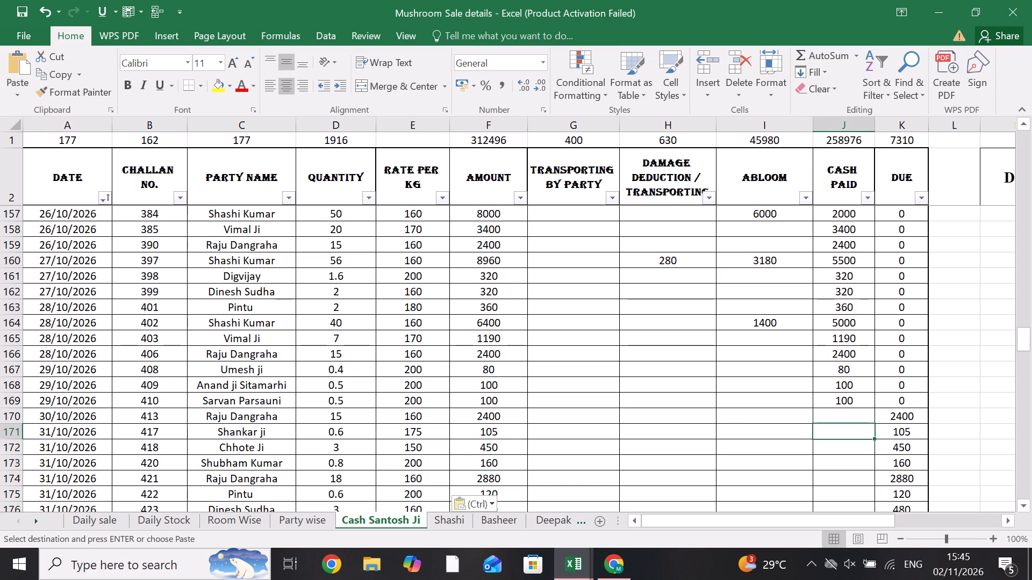
click(850, 414)
scroll(1003, 387, down, 1)
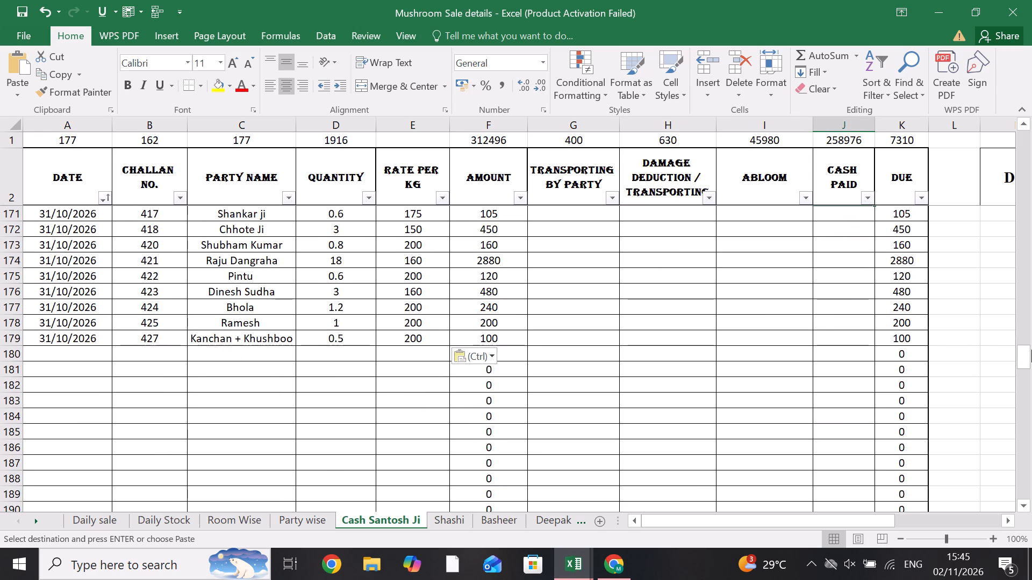
drag(1031, 350, 1031, 338)
drag(1018, 360, 1020, 347)
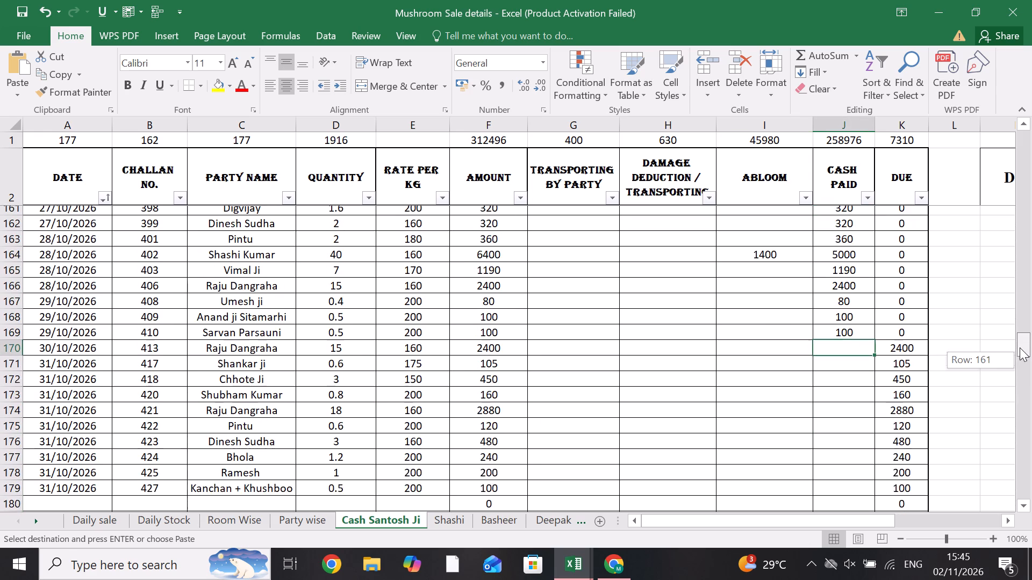
drag(1020, 347, 1020, 347)
text(2400)
key(Down)
text(105)
key(Down)
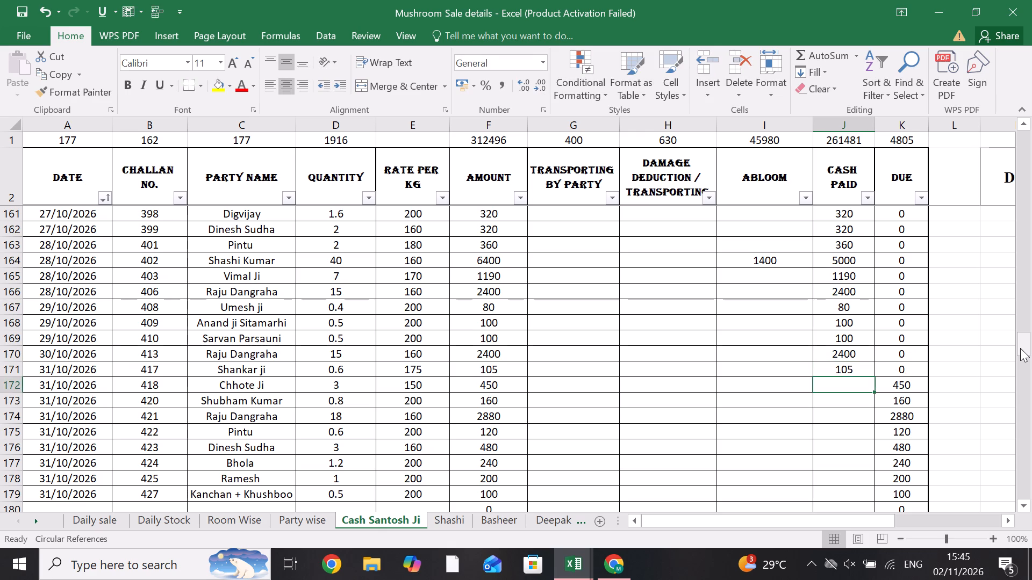
text(45)
key(0)
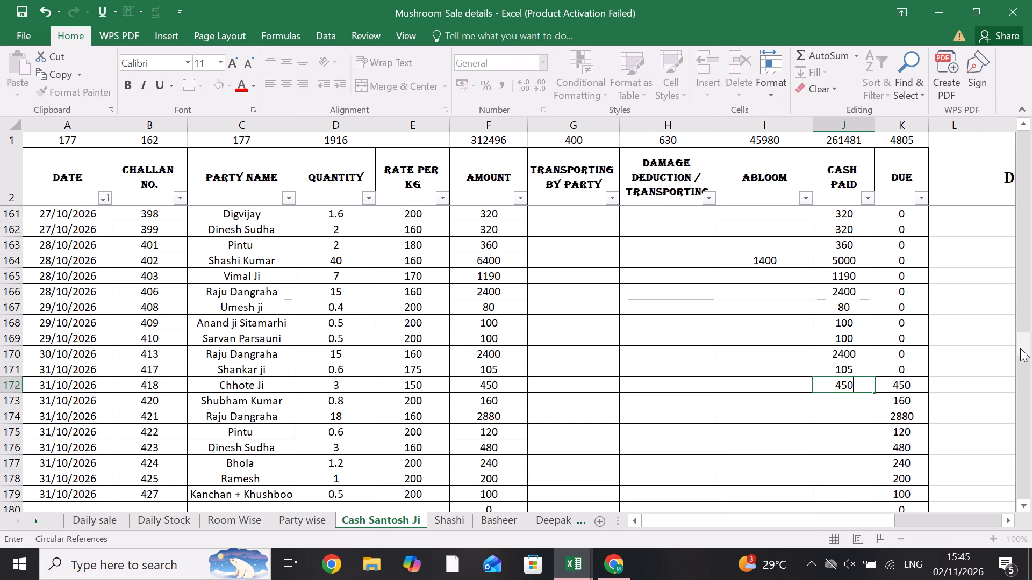
key(Down)
text(160)
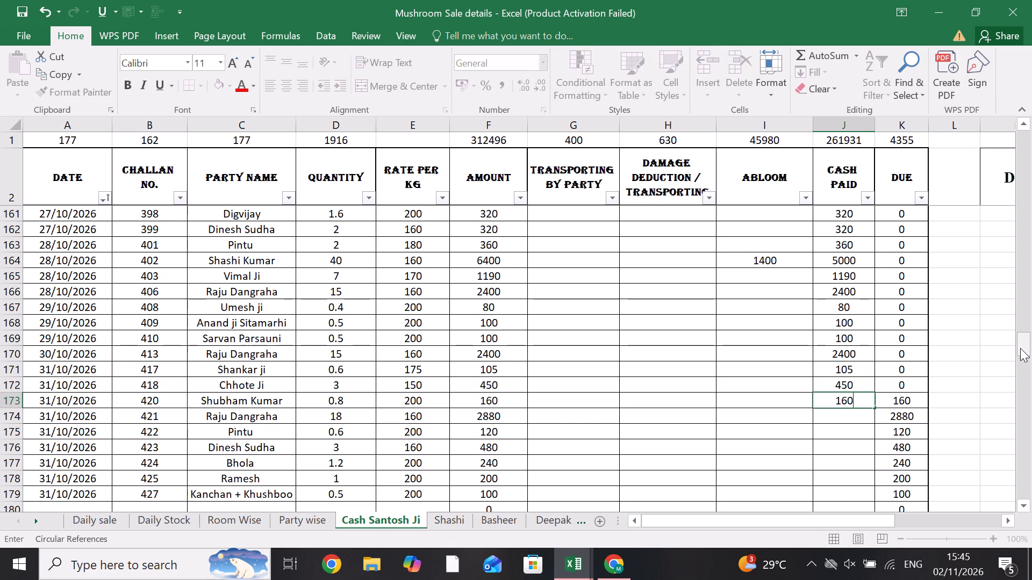
key(Down)
Enter Cash Paid amounts of 2880, 120, 480, 240, 200 and 100 for challans 421, 422, 423, 424, 425 and 427.
text(2880)
key(Down)
text(120)
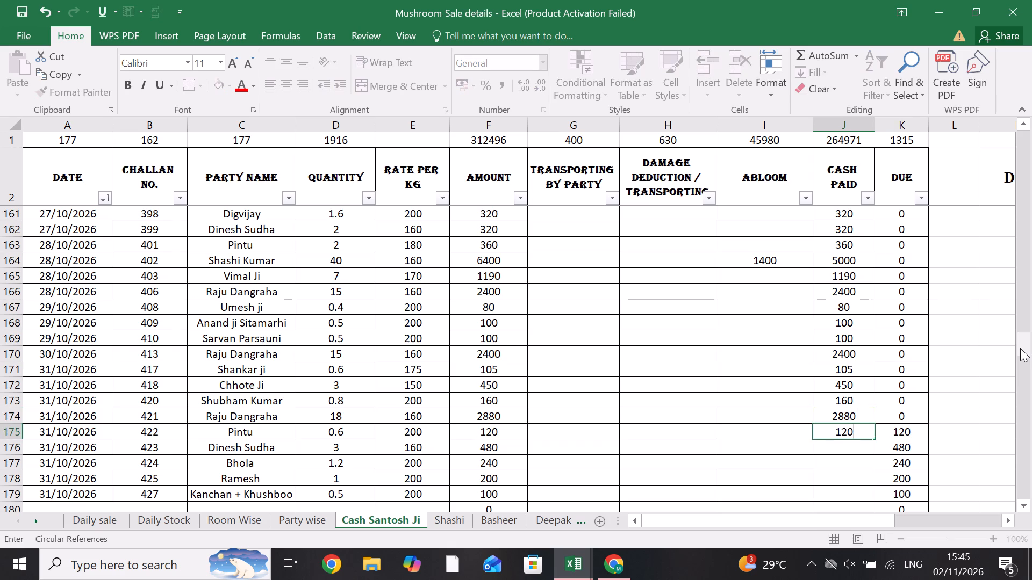
key(Down)
text(480)
key(Down)
text(240)
key(Down)
text(200)
key(Down)
text(100)
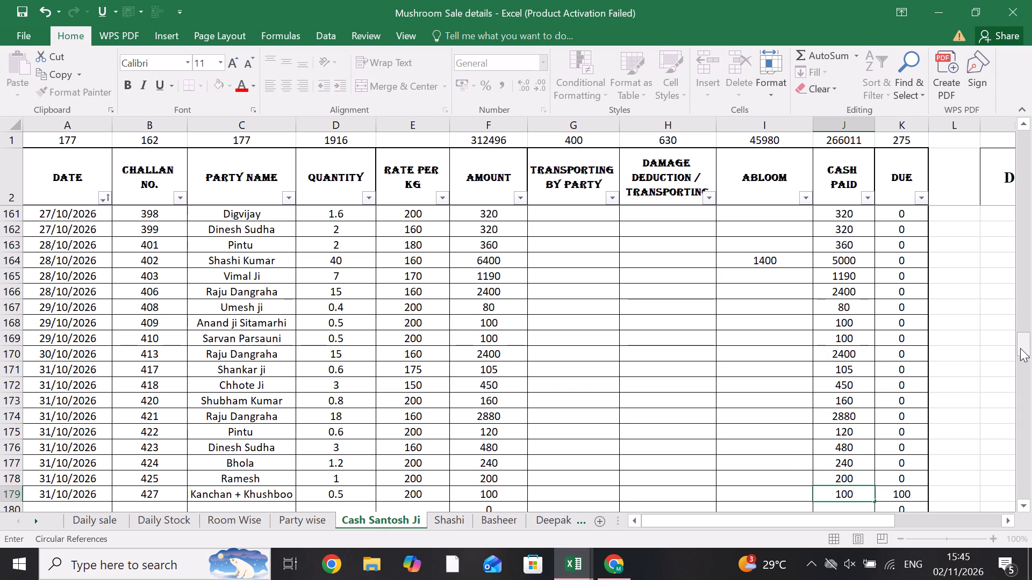
key(Down)
Examine the payments table with its remarks and the balance cell beside it at the top of Cash Santosh Ji.
scroll(1020, 348, up, 9)
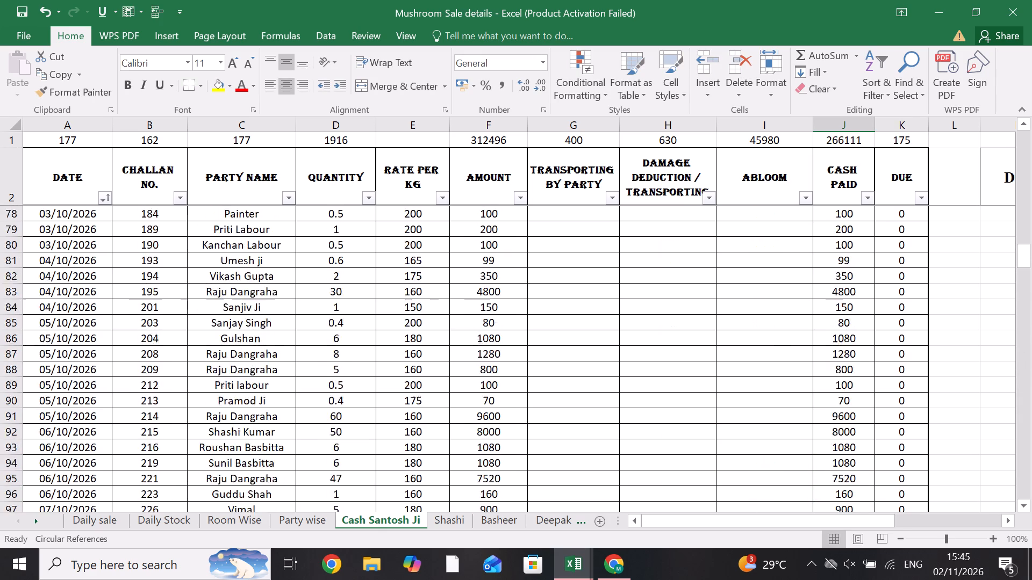
scroll(1015, 349, up, 7)
scroll(981, 400, down, 4)
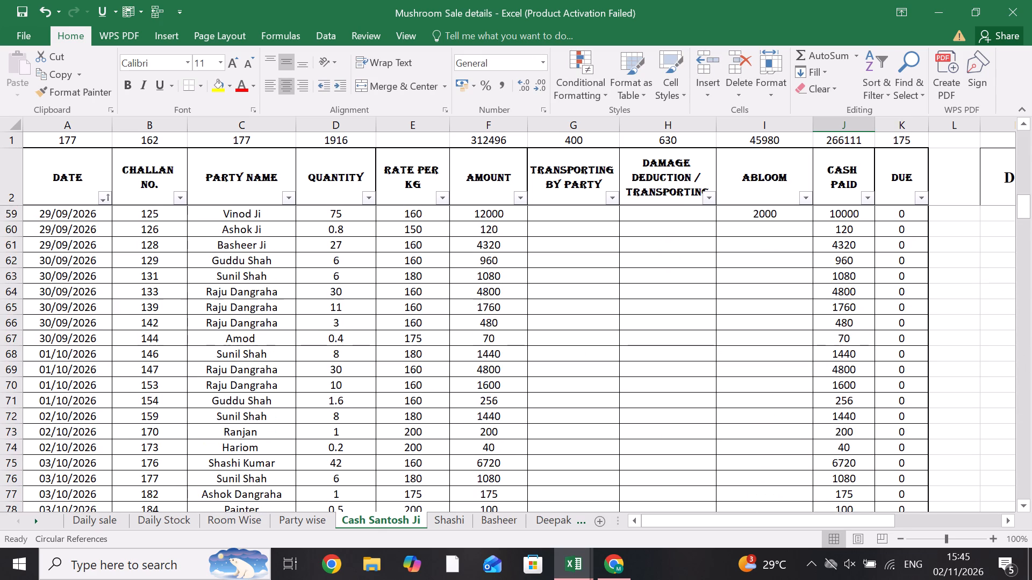
drag(807, 519, 903, 509)
scroll(913, 463, up, 7)
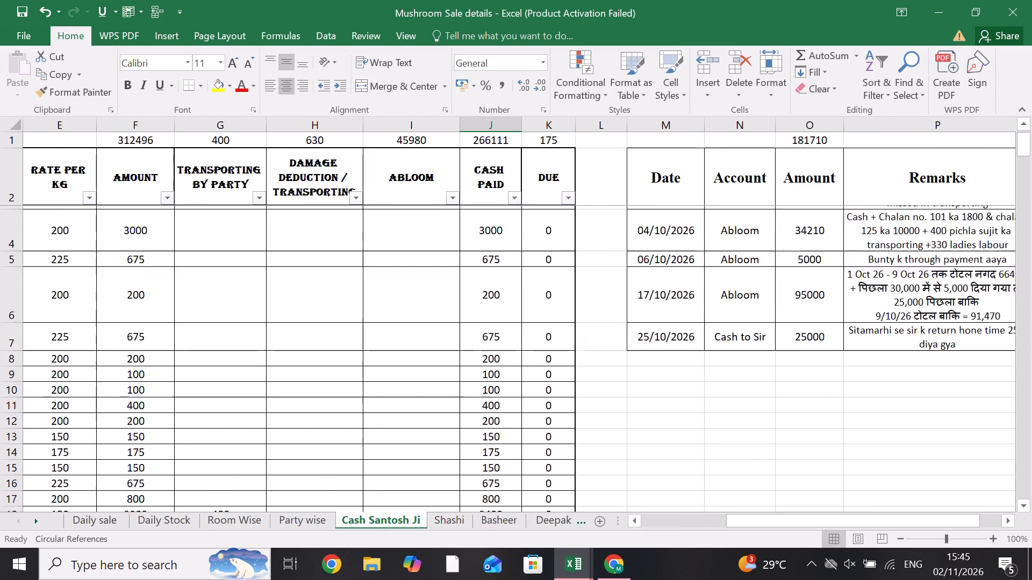
scroll(913, 463, up, 1)
drag(763, 518, 856, 519)
click(996, 182)
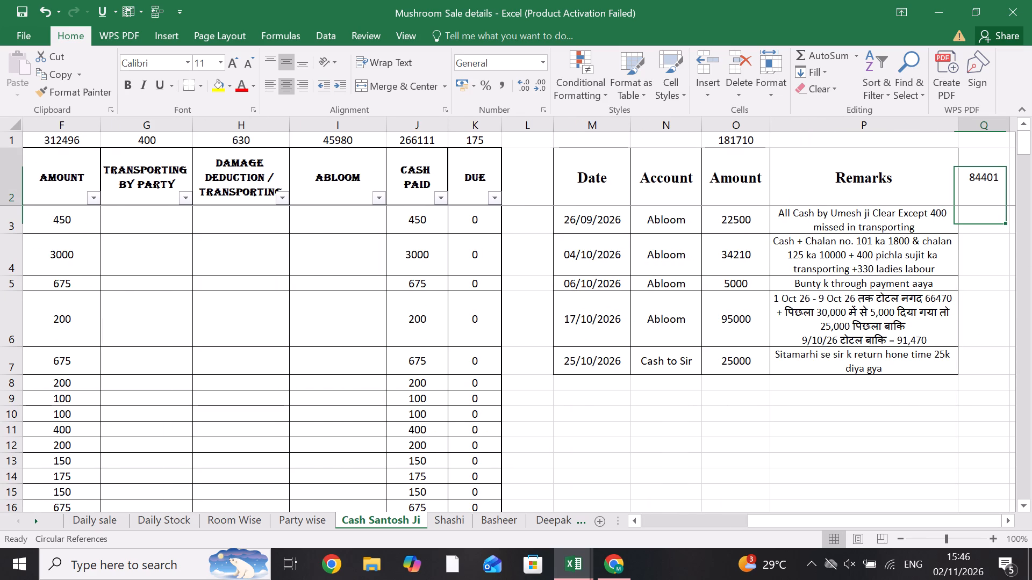
drag(783, 521, 364, 466)
scroll(316, 437, down, 3)
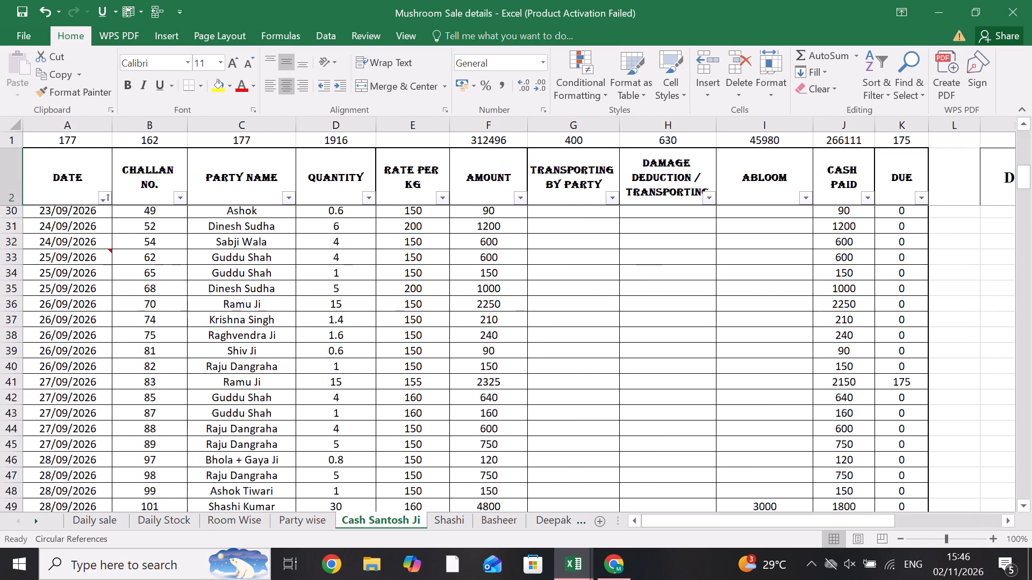
scroll(316, 437, down, 7)
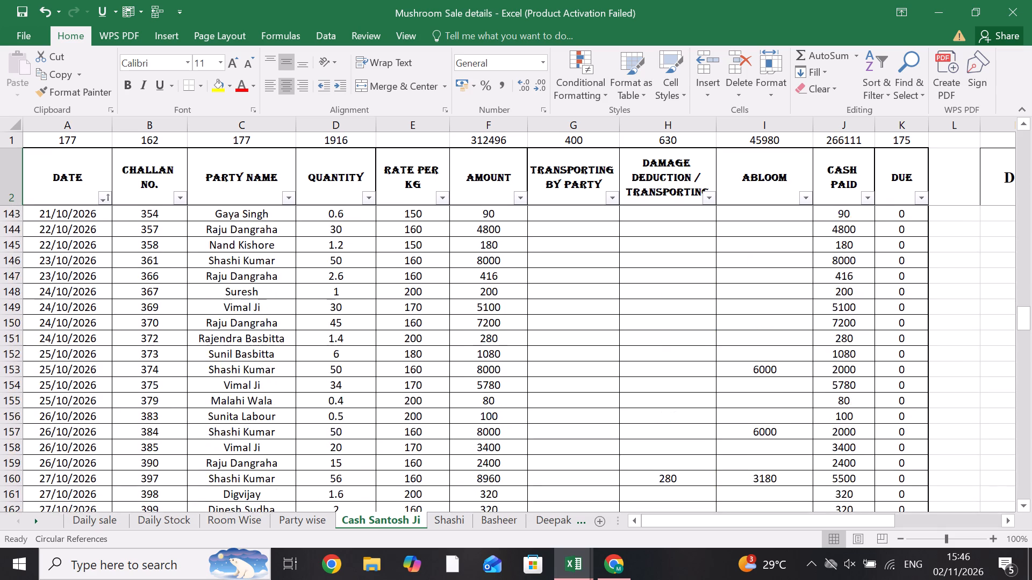
scroll(316, 437, down, 2)
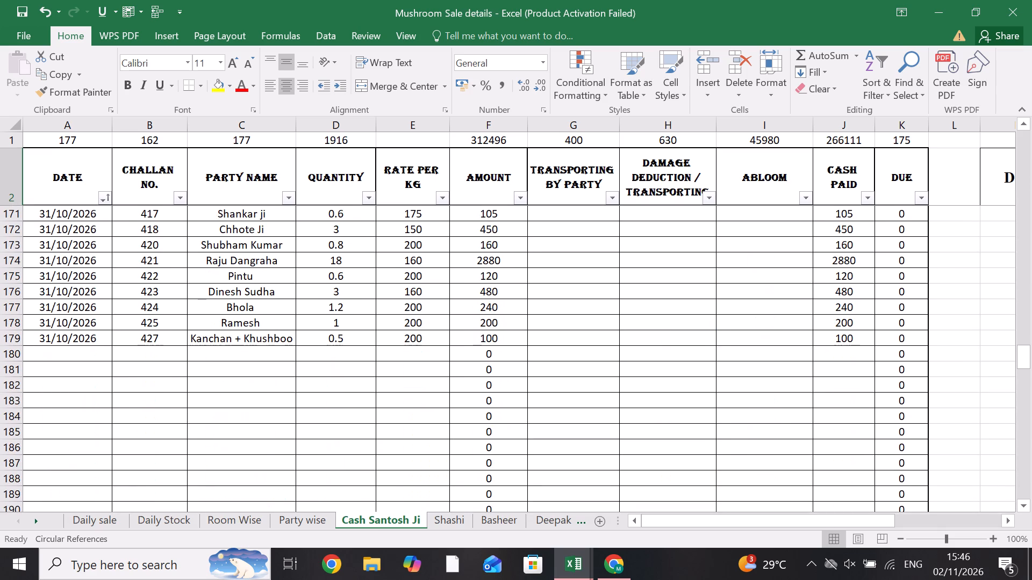
scroll(316, 437, up, 14)
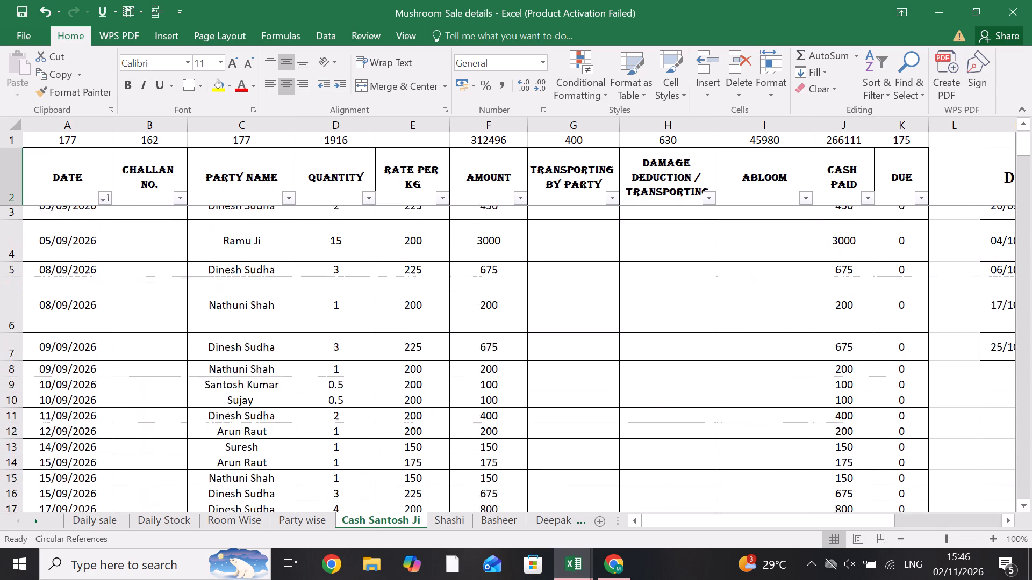
scroll(317, 435, up, 3)
scroll(317, 435, down, 5)
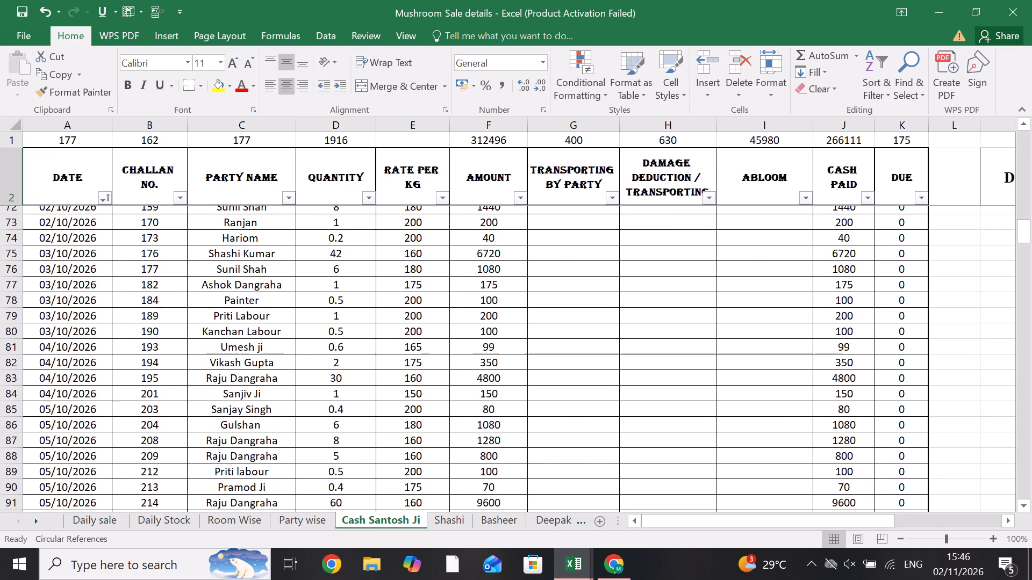
scroll(317, 435, down, 5)
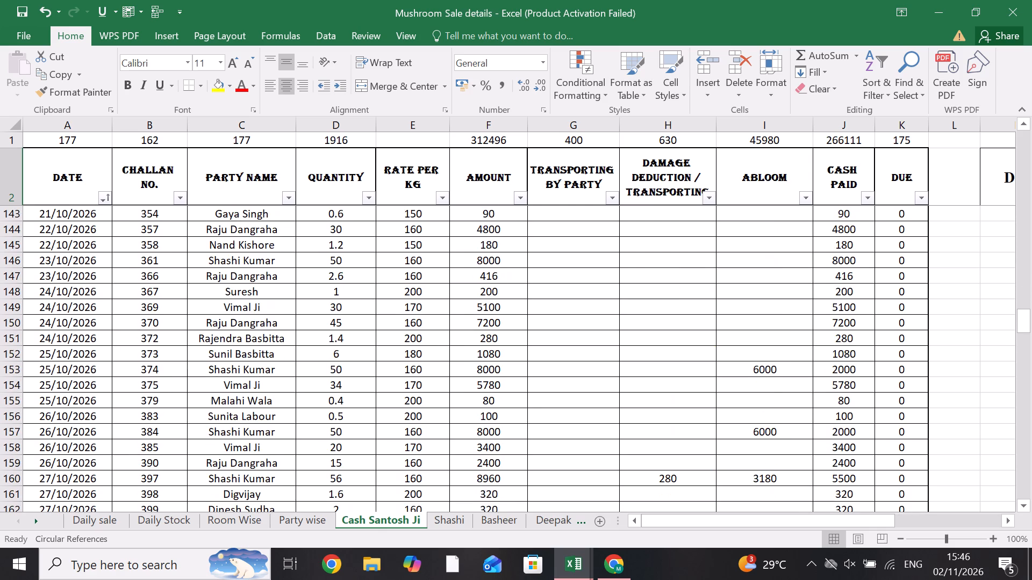
scroll(562, 377, down, 2)
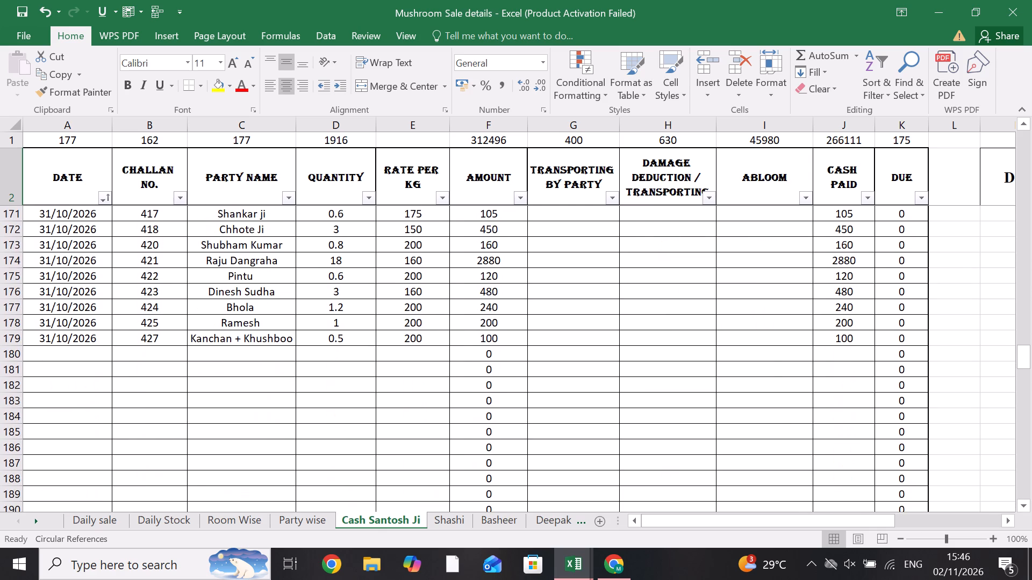
Hide the Transporting by Party and Damage Deduction / Transporting columns (G and H).
drag(585, 127, 642, 127)
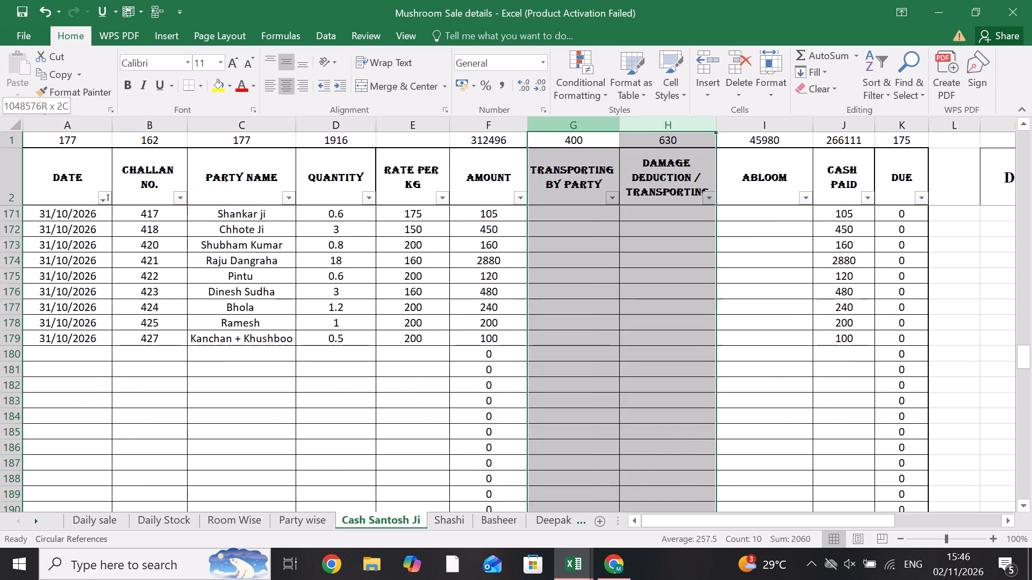
drag(642, 127, 642, 127)
right_click(615, 170)
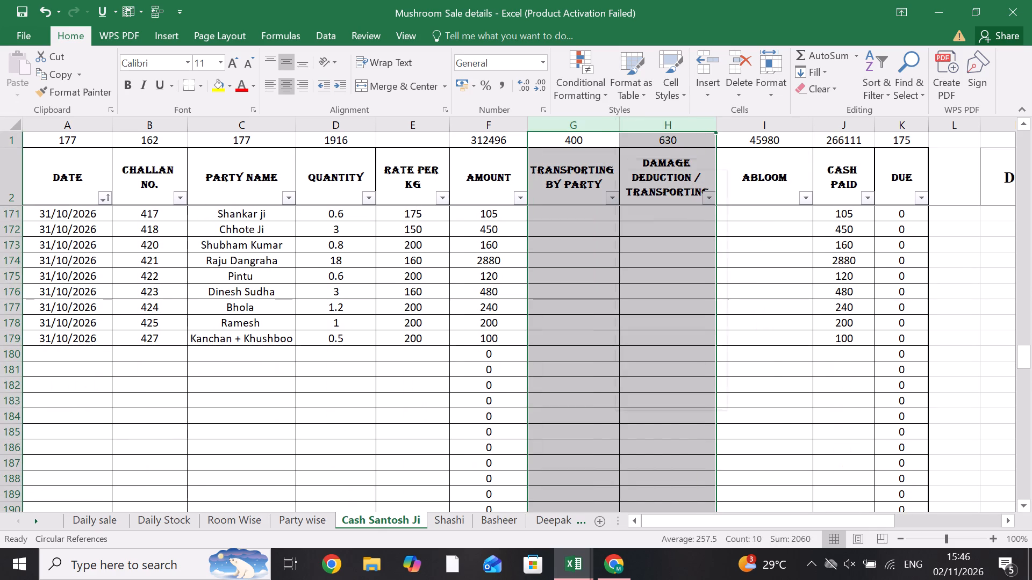
click(651, 382)
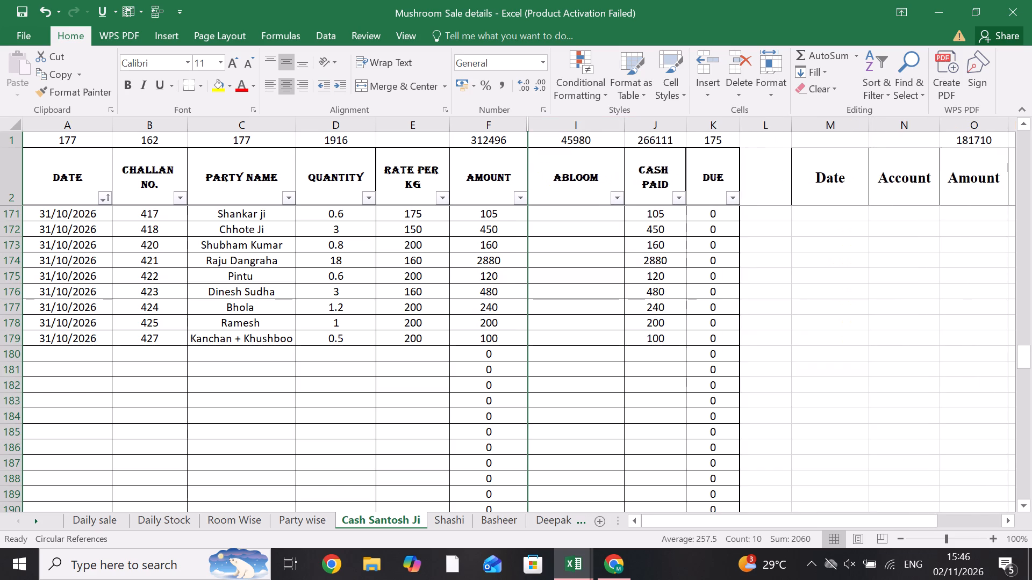
Widen the payments table's Remarks and Account columns and put a thick outside border around its Date, Account and Amount cells, M2:O7.
scroll(637, 343, up, 12)
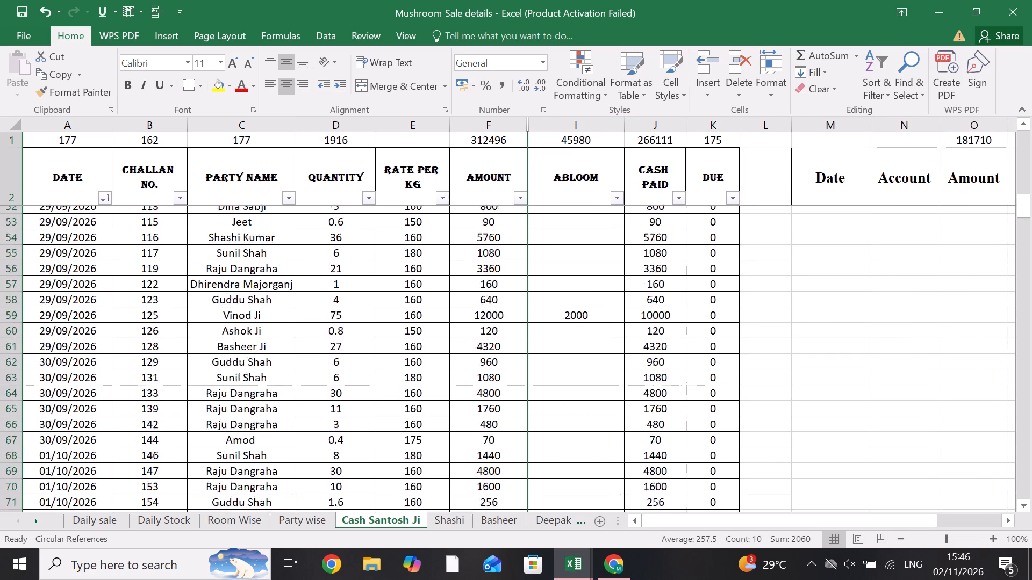
scroll(637, 343, up, 8)
drag(698, 521, 780, 529)
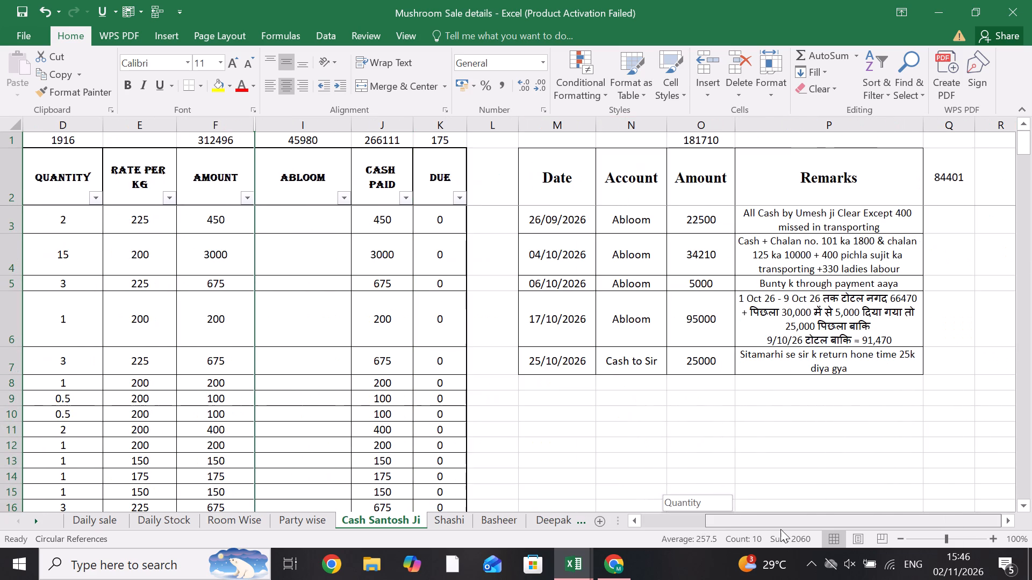
drag(780, 529, 785, 529)
drag(570, 175, 699, 349)
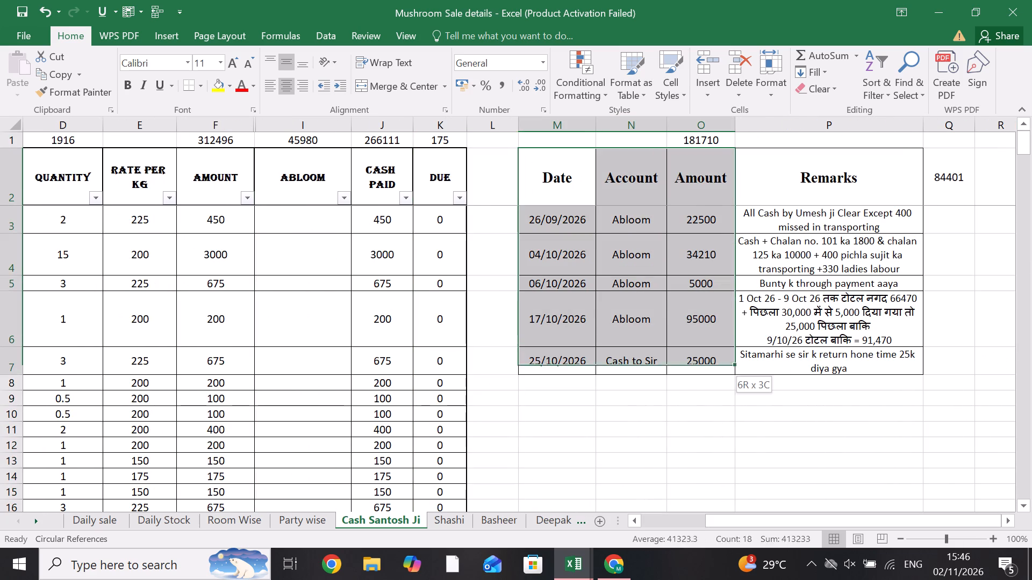
drag(699, 349, 702, 353)
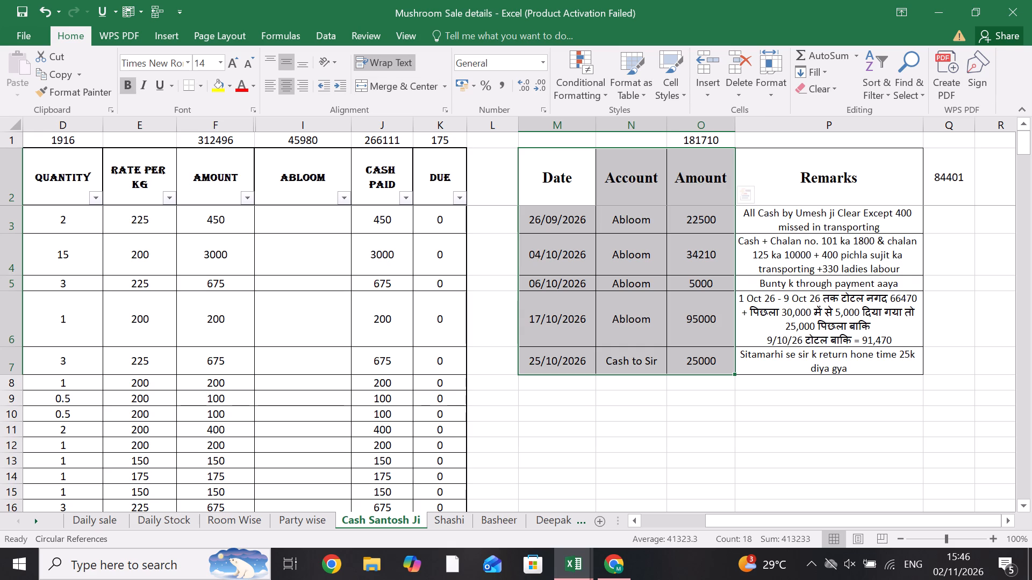
drag(926, 125, 947, 127)
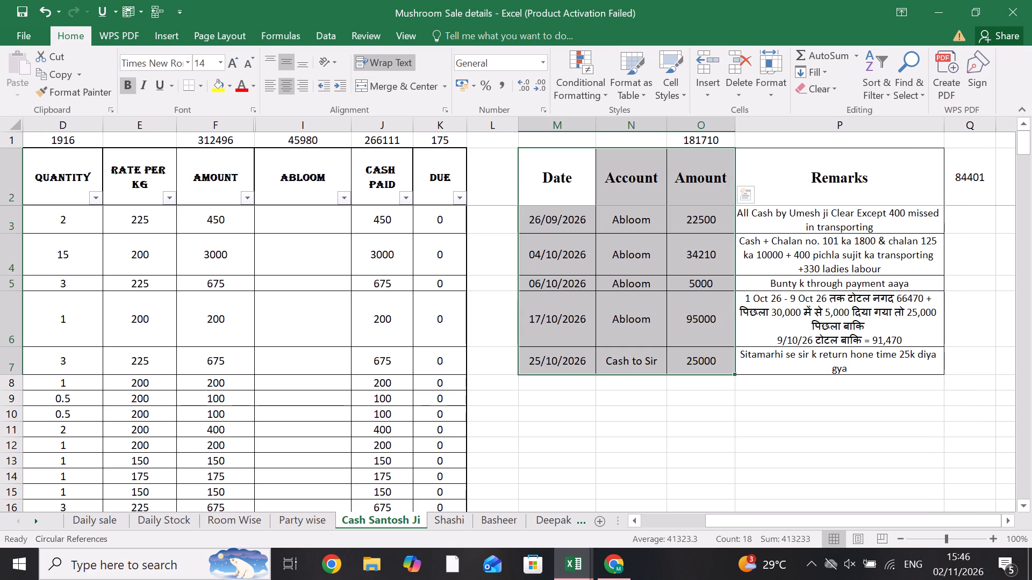
drag(670, 124, 682, 126)
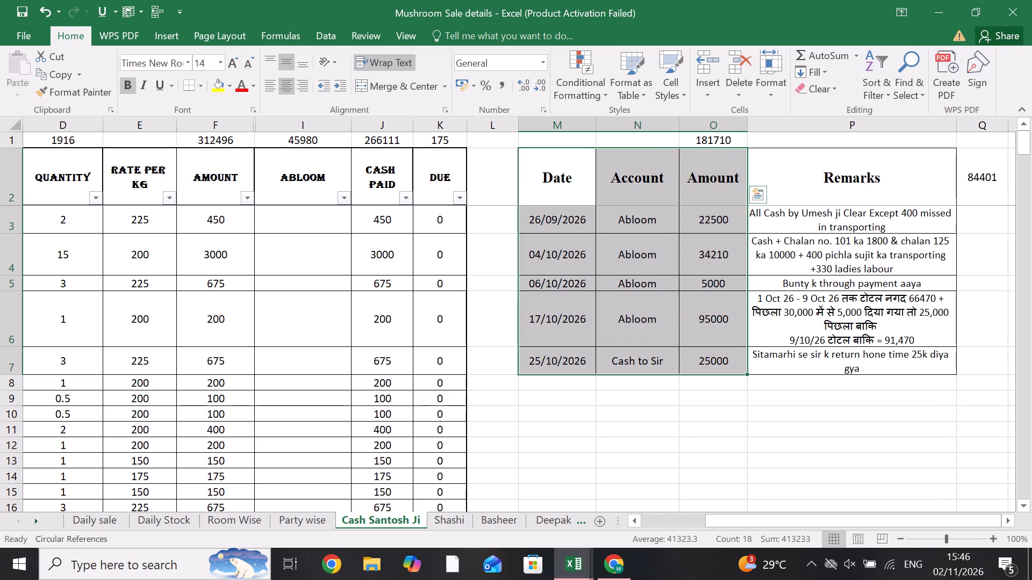
click(199, 83)
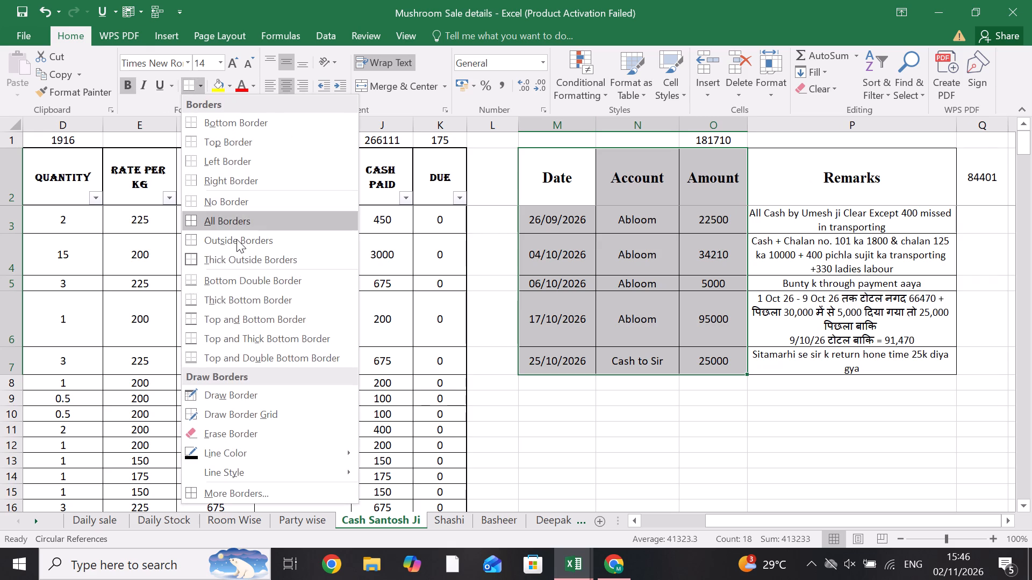
click(236, 260)
Apply a thick outside border around the Date, Account and Amount header cells of the payments table.
drag(557, 189, 692, 184)
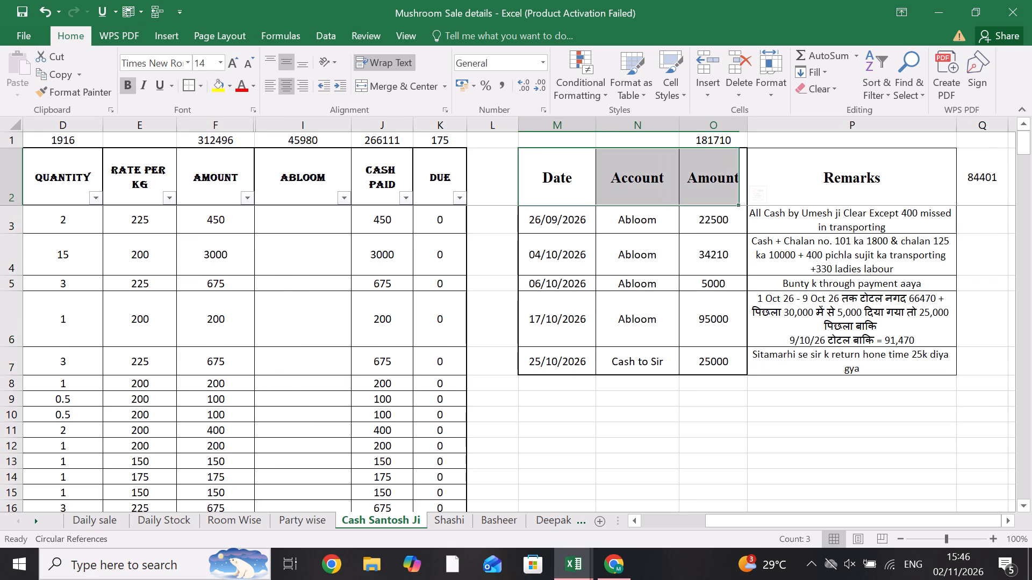
drag(692, 184, 704, 184)
click(186, 85)
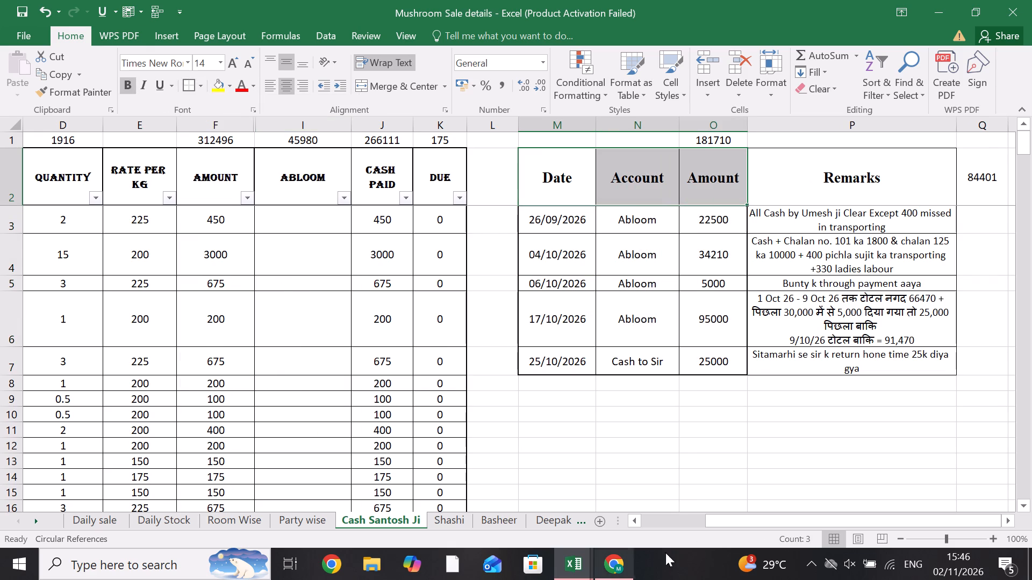
click(733, 511)
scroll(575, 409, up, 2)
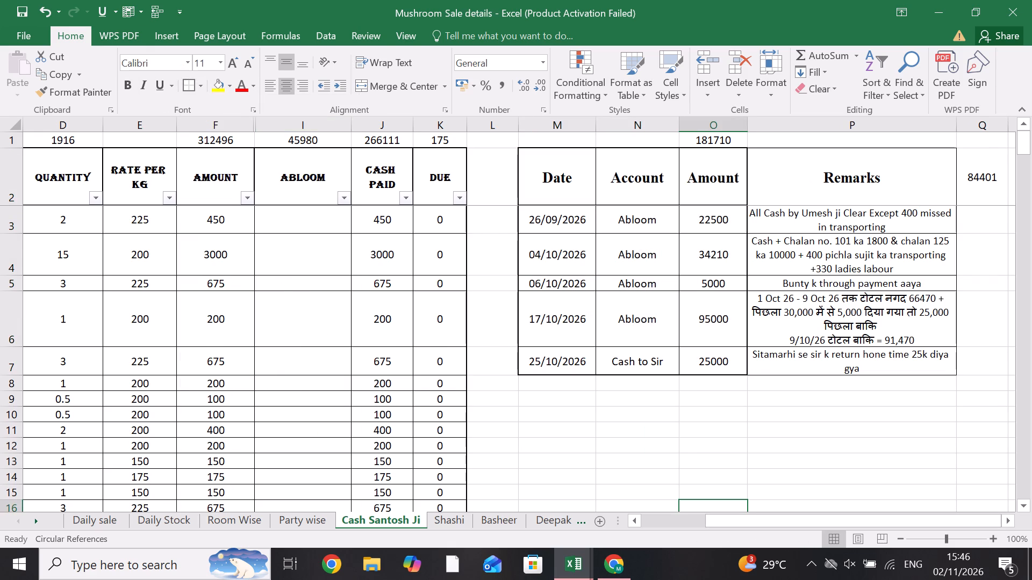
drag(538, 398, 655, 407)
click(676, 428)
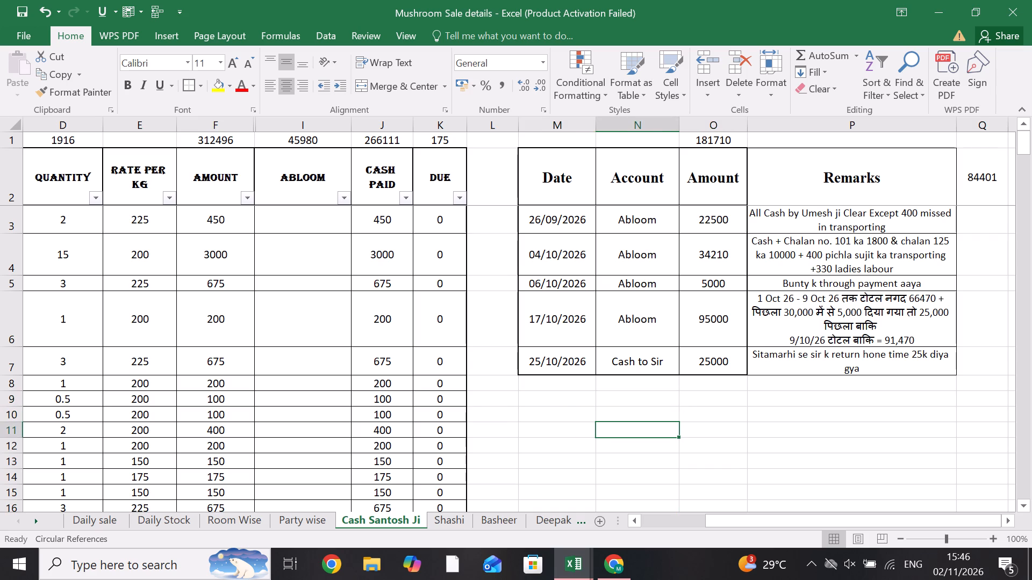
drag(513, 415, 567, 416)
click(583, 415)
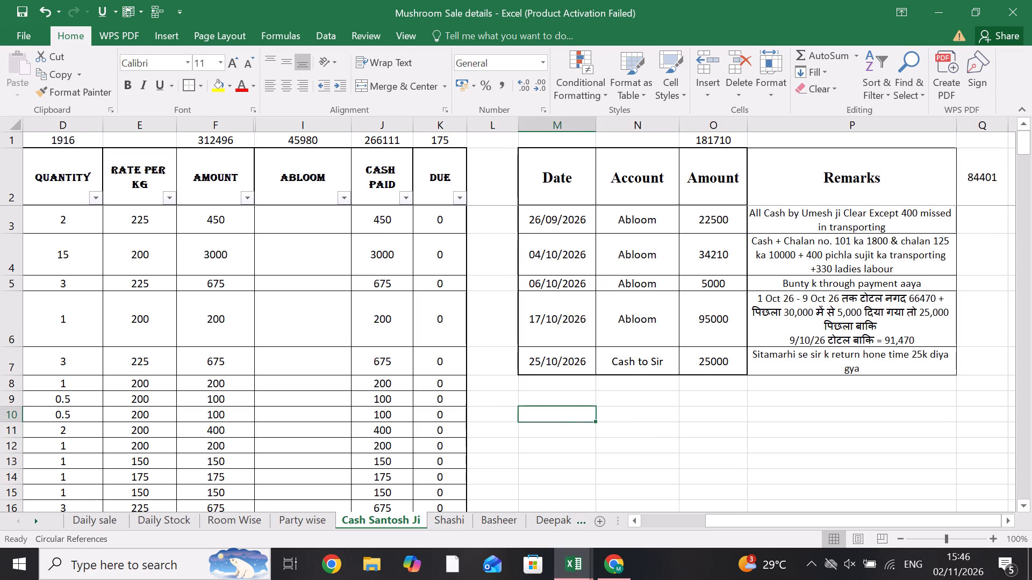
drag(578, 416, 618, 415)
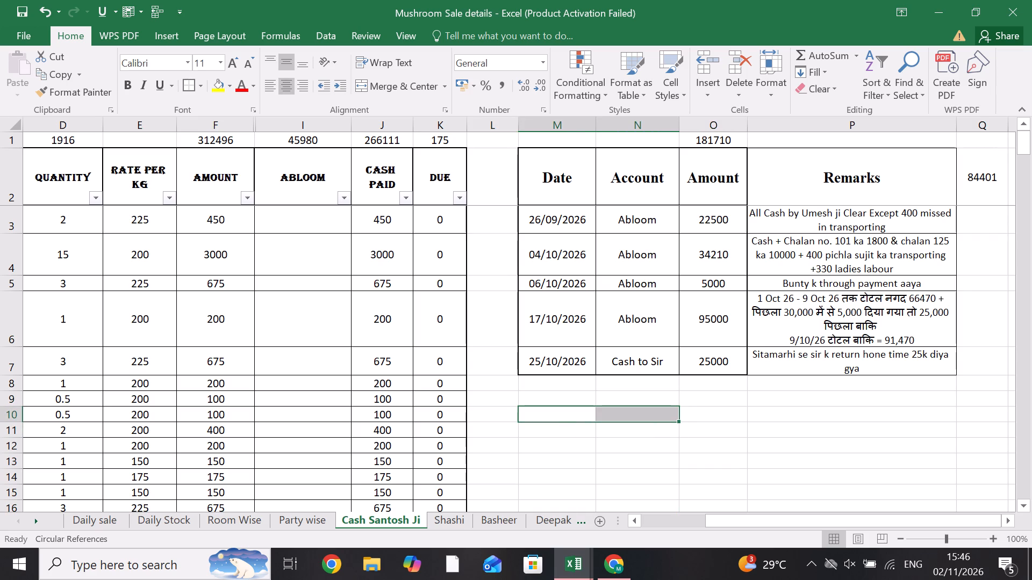
Shorten the range of the payments Amount subtotal in O1 so its formula reads =SUBTOTAL(9,O3:O8).
double_click(726, 144)
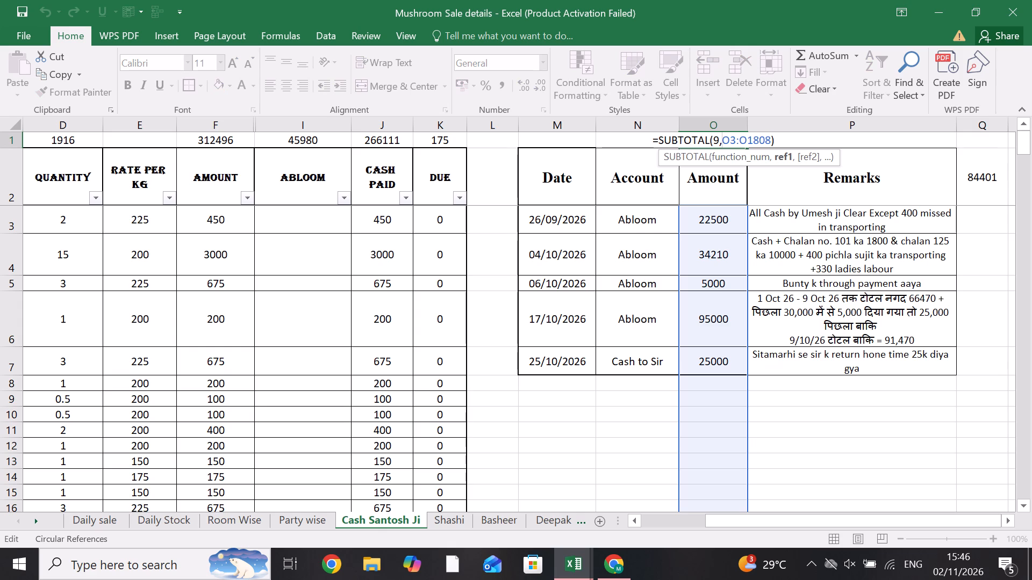
click(770, 141)
key(BackSpace)
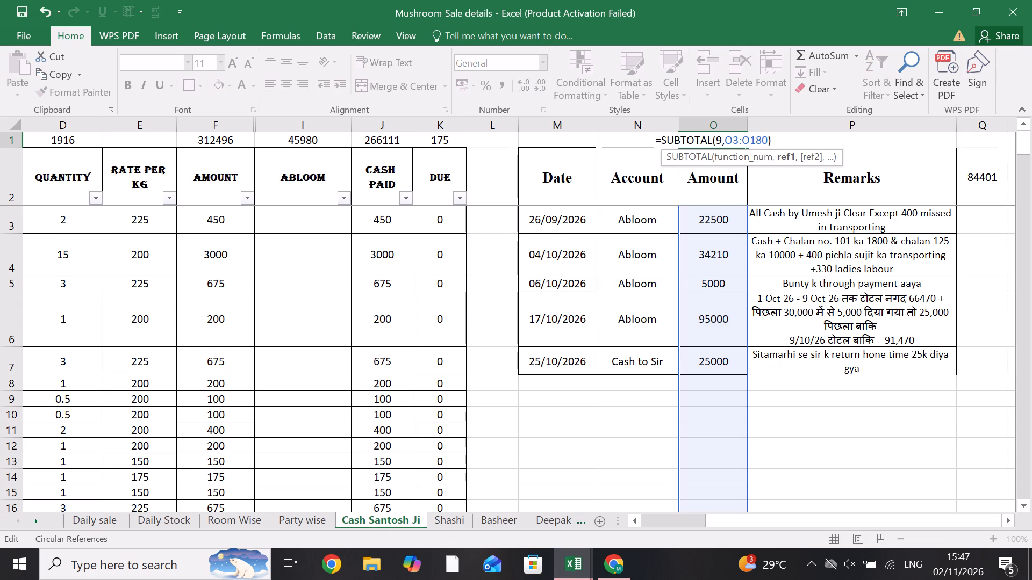
key(BackSpace)
key(BackSpace)
key(BackSpace)
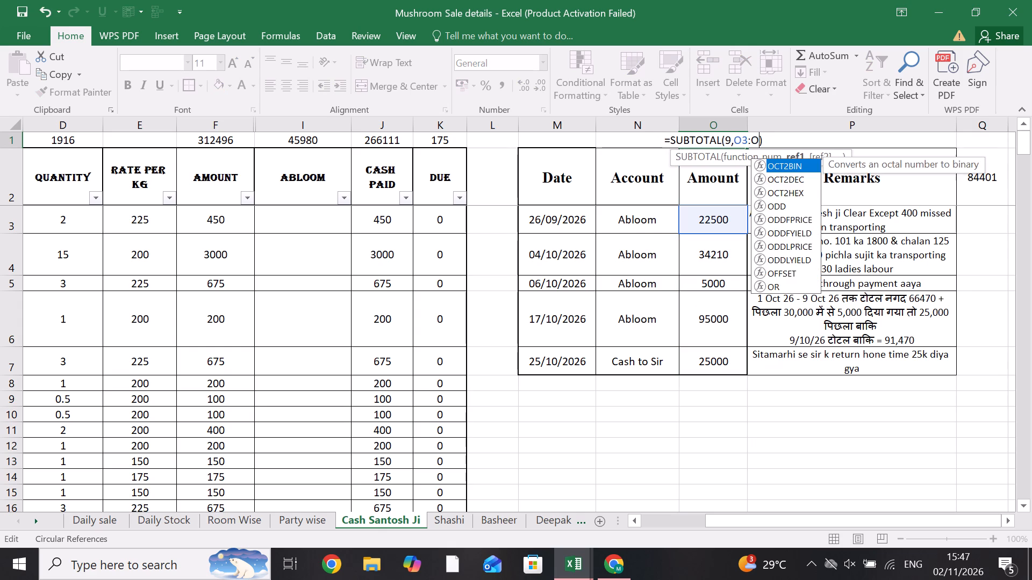
key(8)
key(Return)
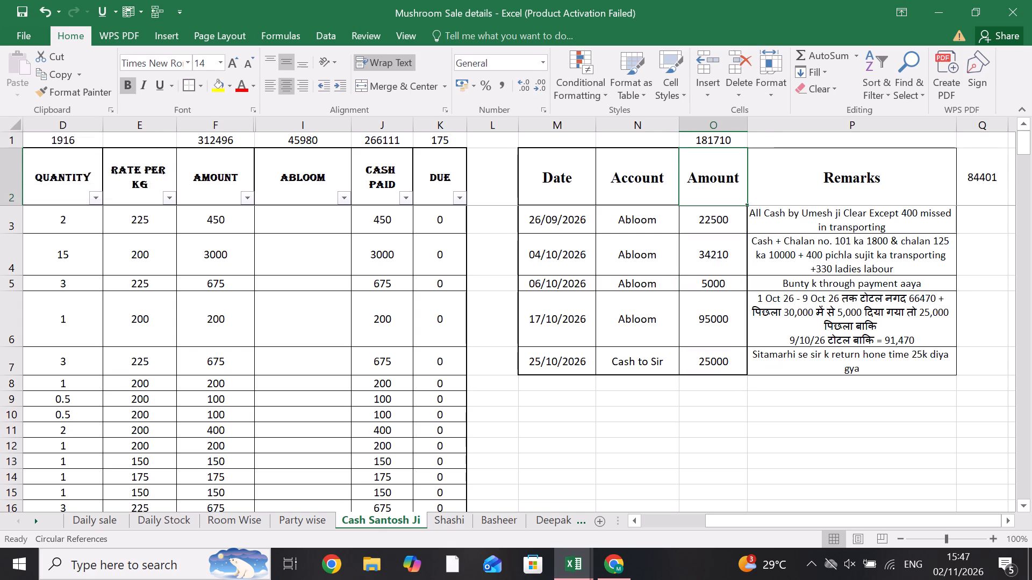
Merge and center columns M and N separately in each of rows 10, 11 and 12 below the payments table.
drag(553, 414, 662, 422)
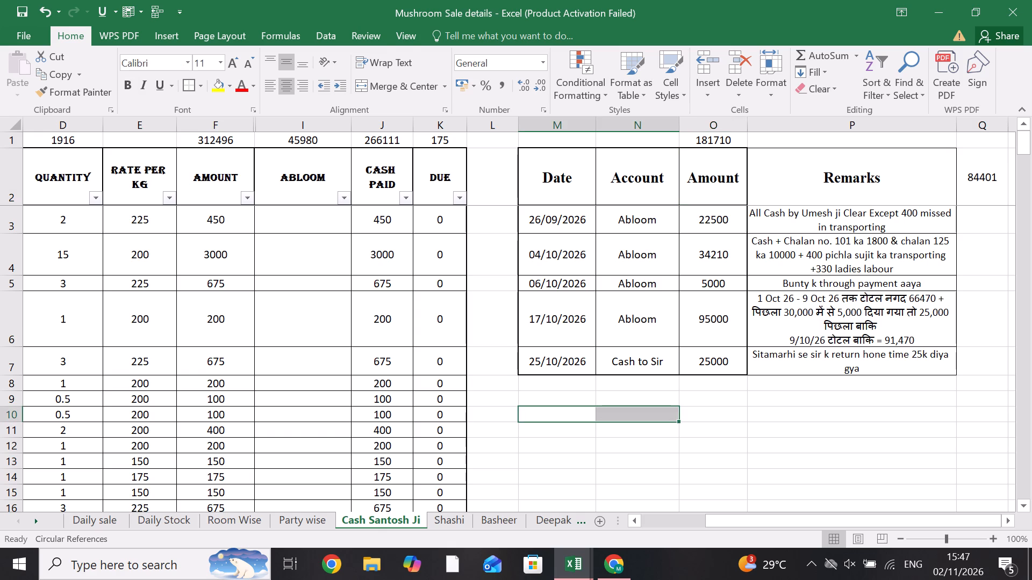
click(404, 90)
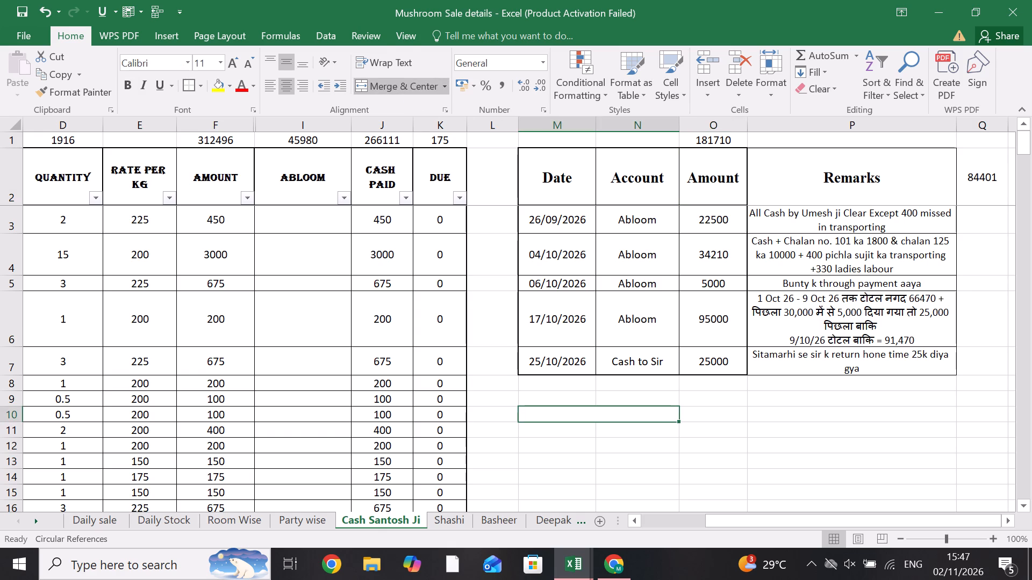
drag(549, 434, 644, 433)
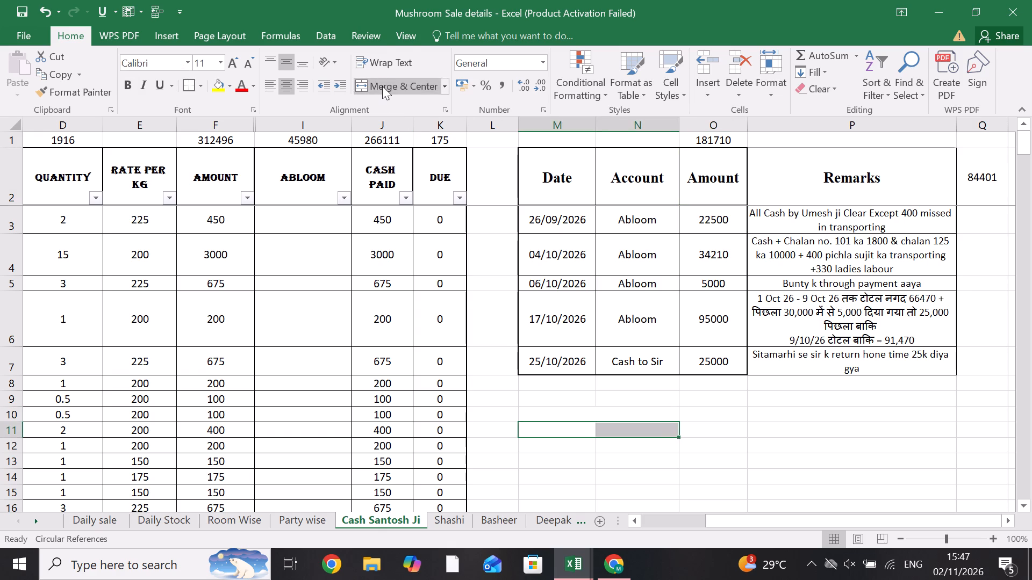
click(382, 86)
drag(527, 451, 625, 451)
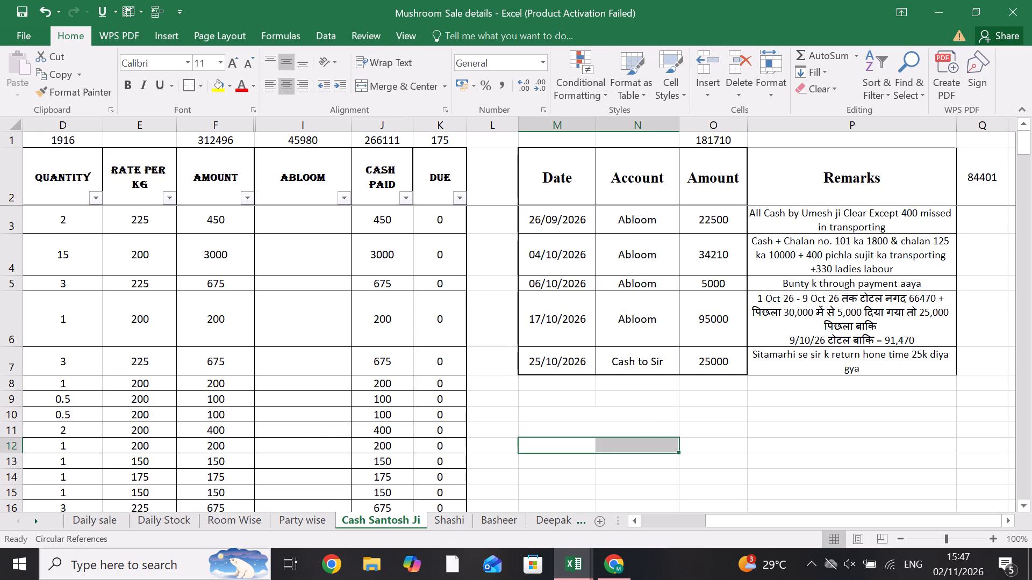
click(431, 78)
Enter the labels Total, Paid and Due in the merged cells of rows 10, 11 and 12.
click(615, 419)
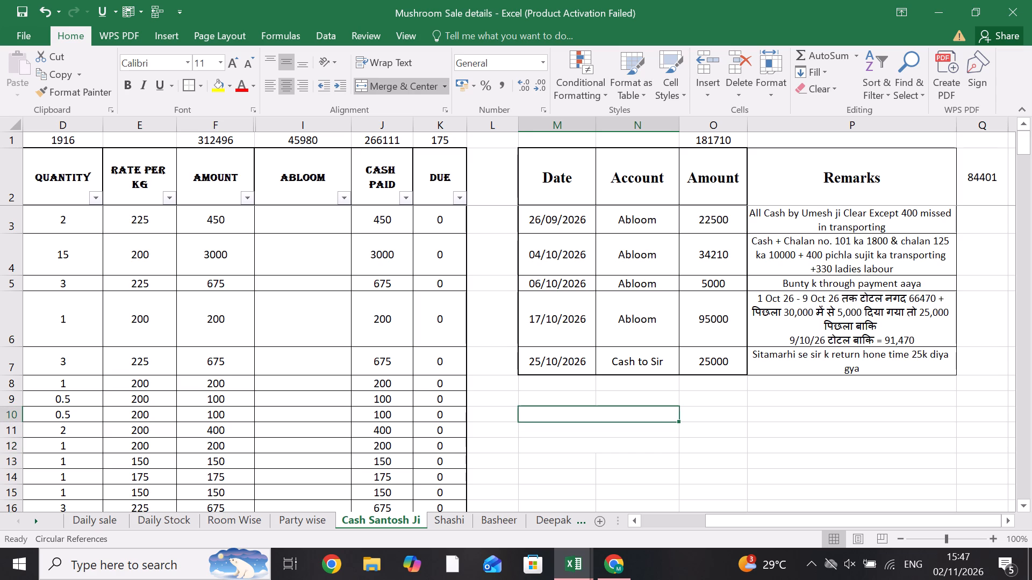
key(r)
key(BackSpace)
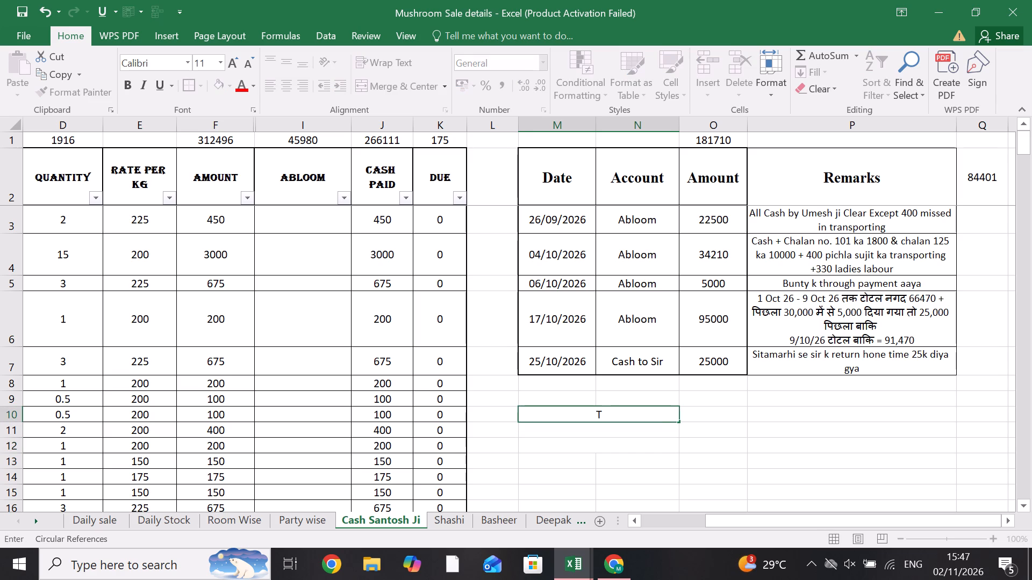
text(otal)
key(Down)
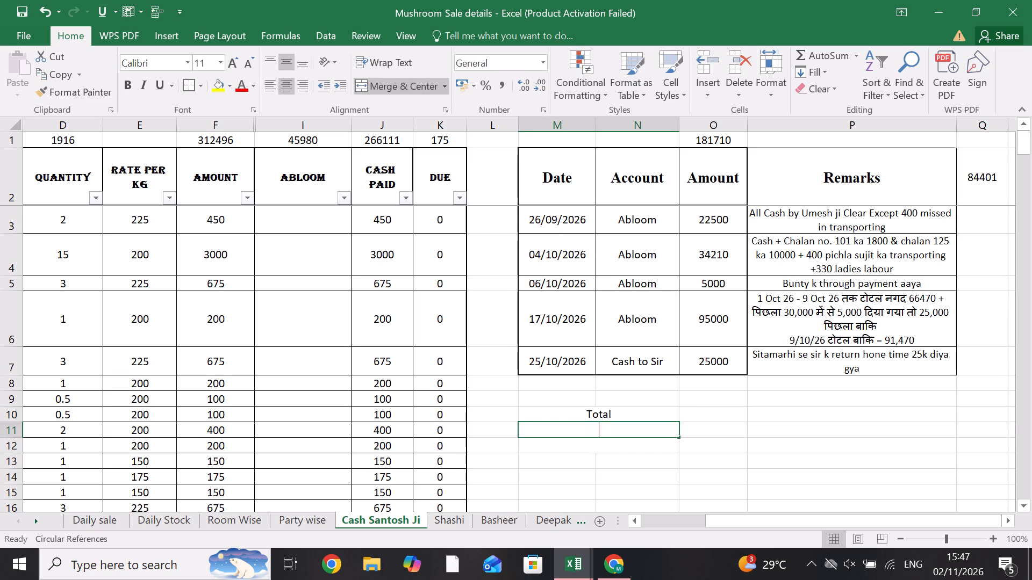
key(Down)
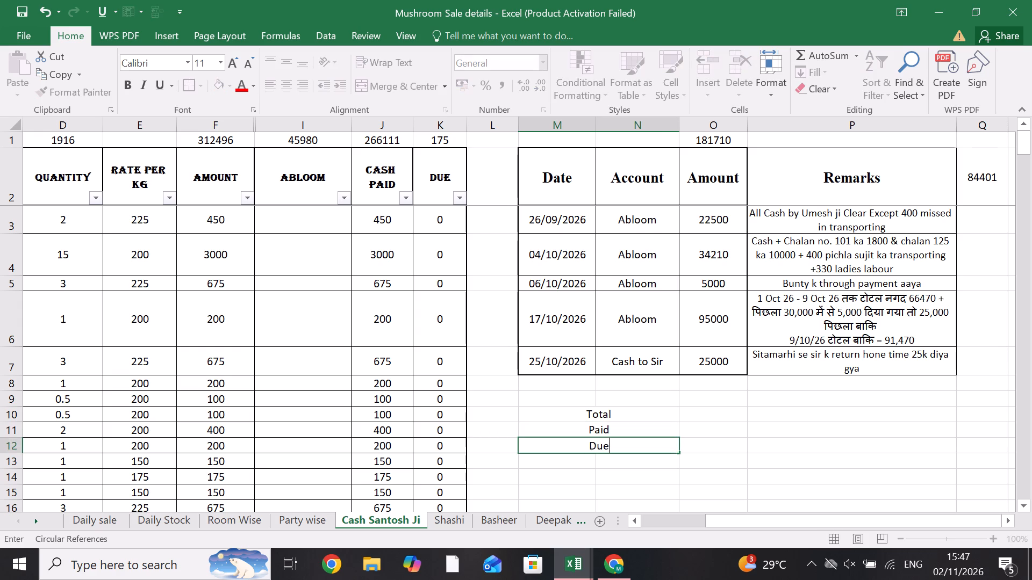
Link the Total amount in O10 to the Cash Paid column's total in J1.
key(Right)
key(Up)
key(Up)
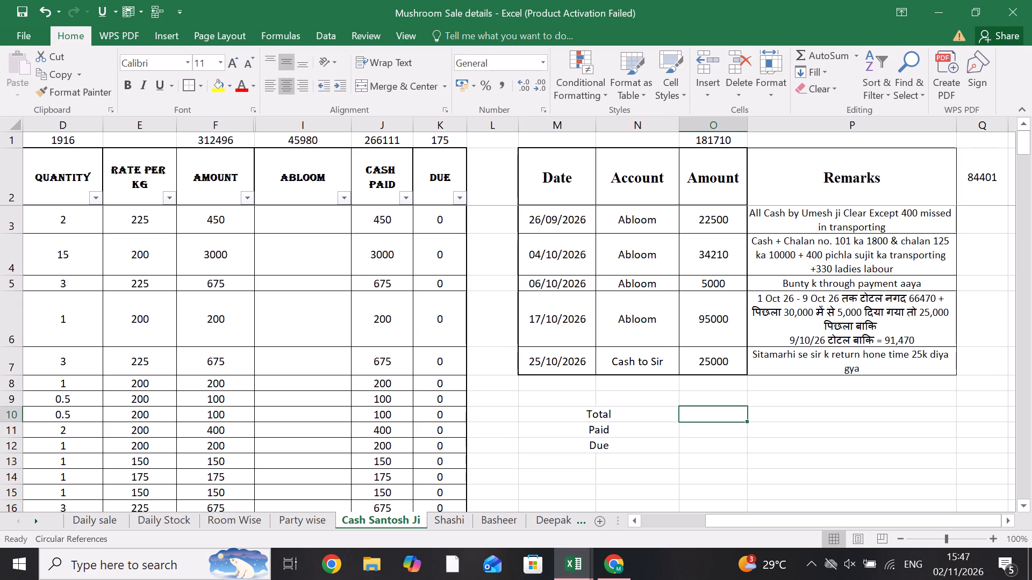
key(equal)
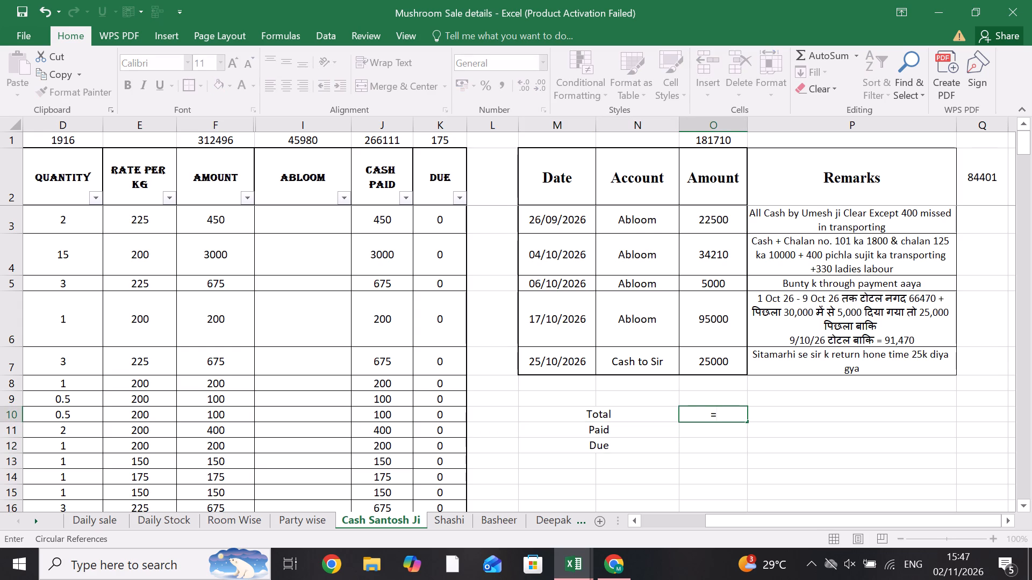
click(393, 133)
key(Return)
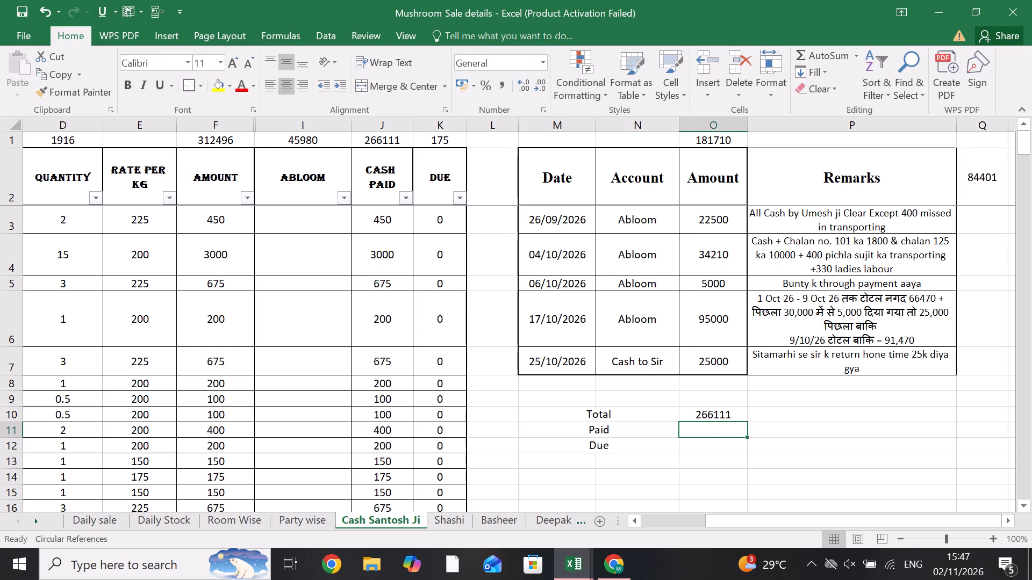
Link the Paid amount in O11 to the payments subtotal with the formula =O1.
key(minus)
key(BackSpace)
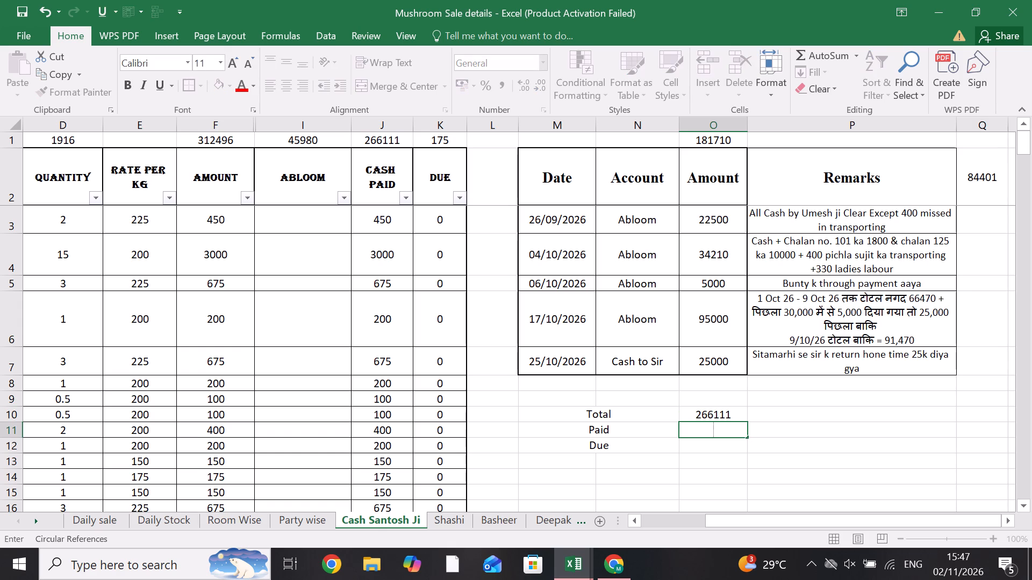
key(equal)
click(690, 141)
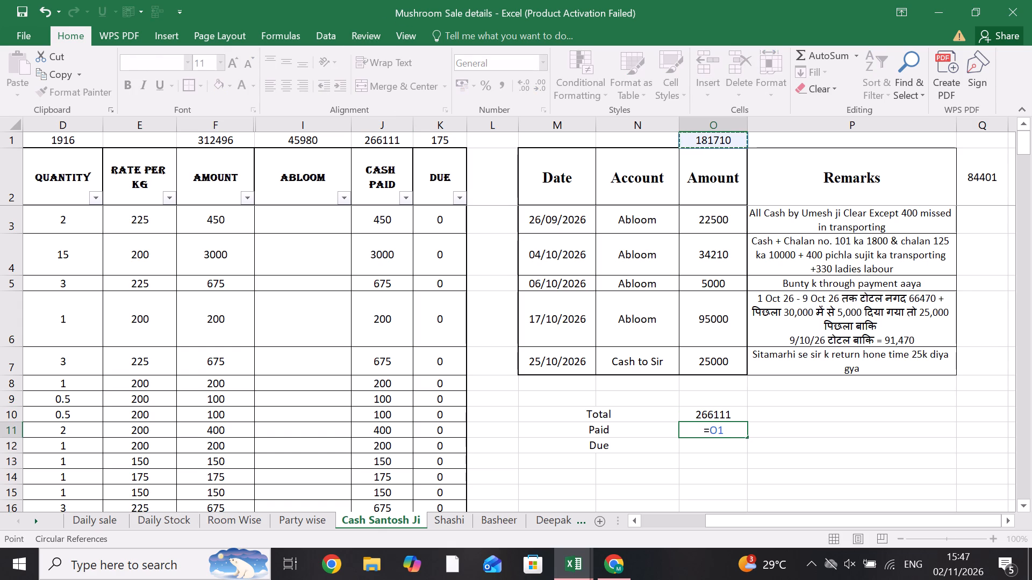
key(Return)
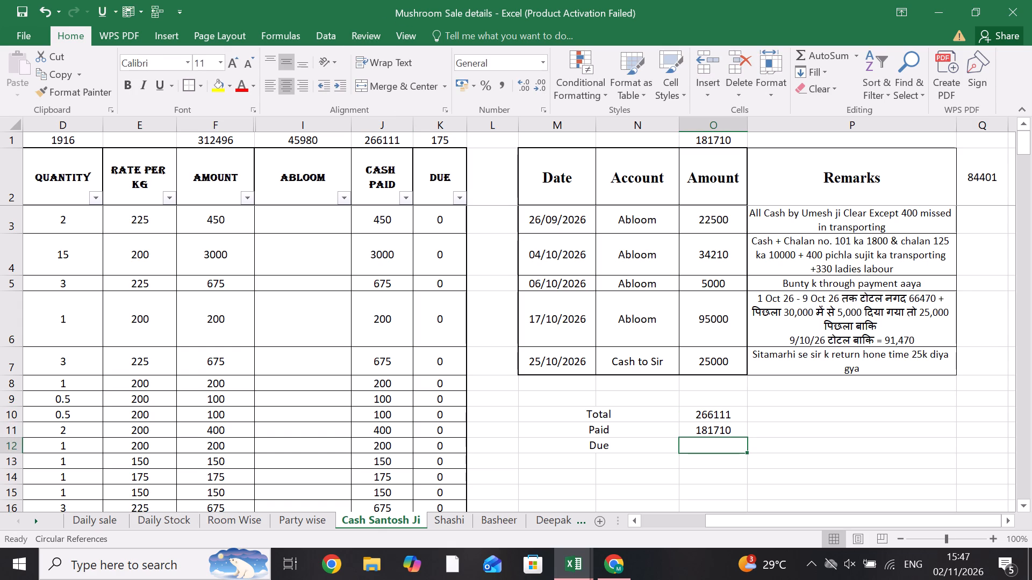
Calculate the Due amount in O12 as Total minus Paid, O10-O11.
key(equal)
key(Up)
key(Up)
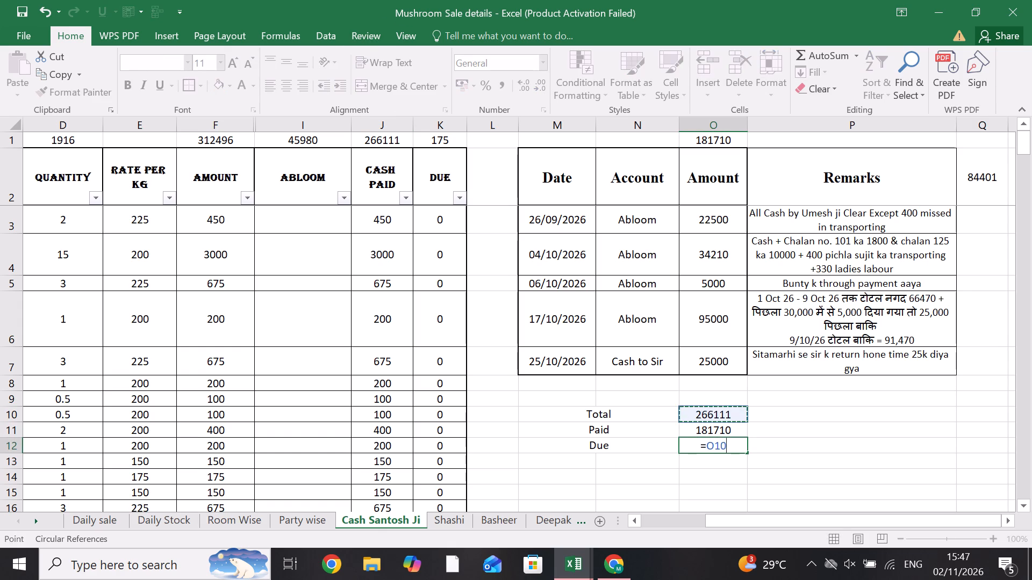
key(minus)
key(Up)
key(Return)
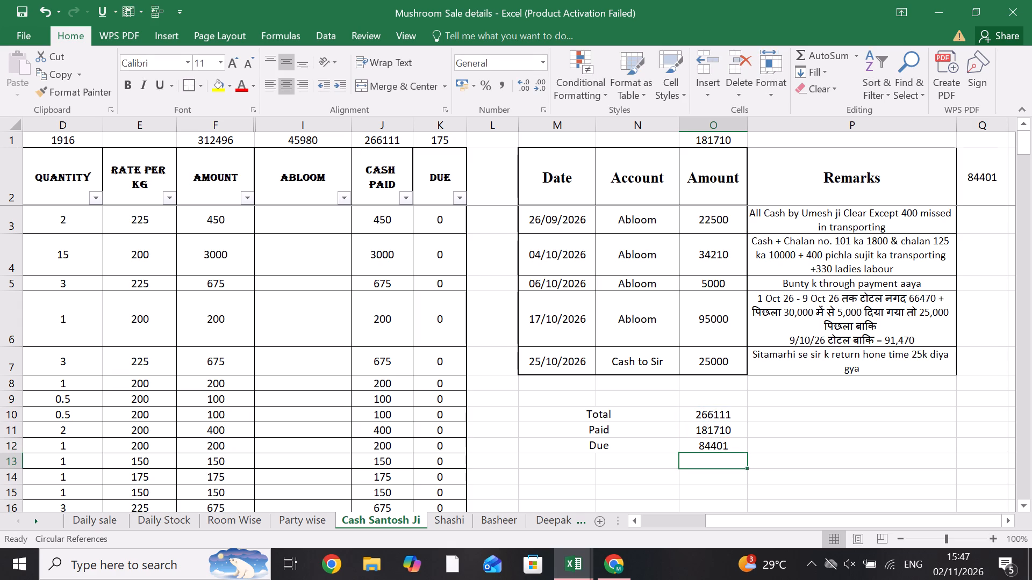
Make the Total, Paid and Due summary block, M10:O12, bold and increase its font size.
scroll(521, 305, up, 2)
click(574, 405)
drag(567, 415, 696, 446)
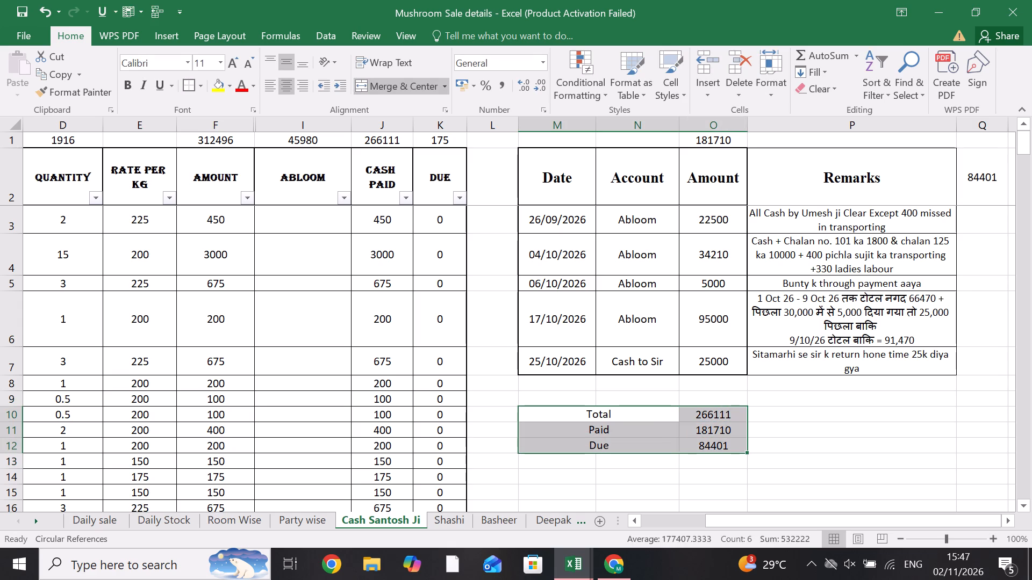
click(134, 87)
double_click(238, 61)
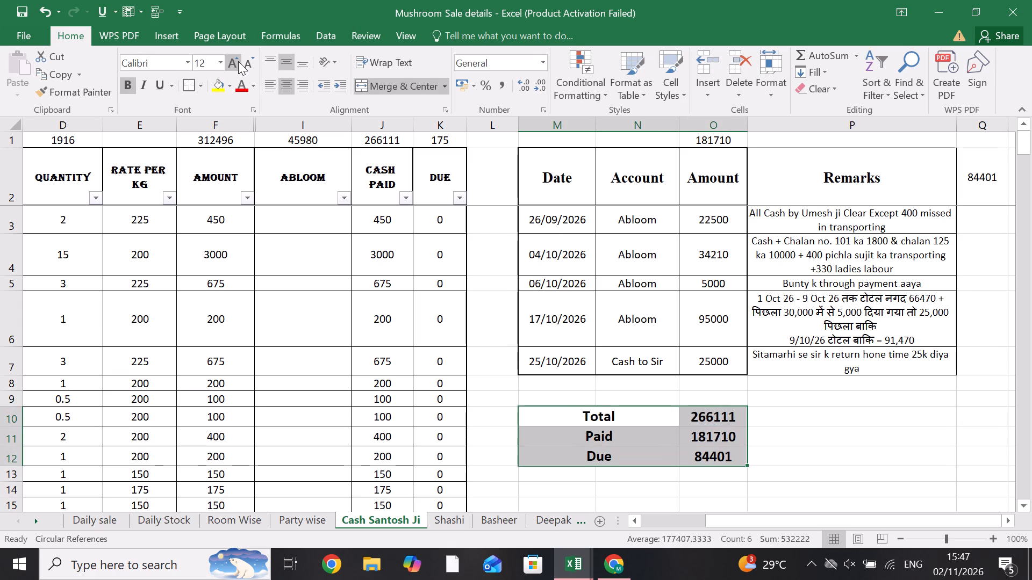
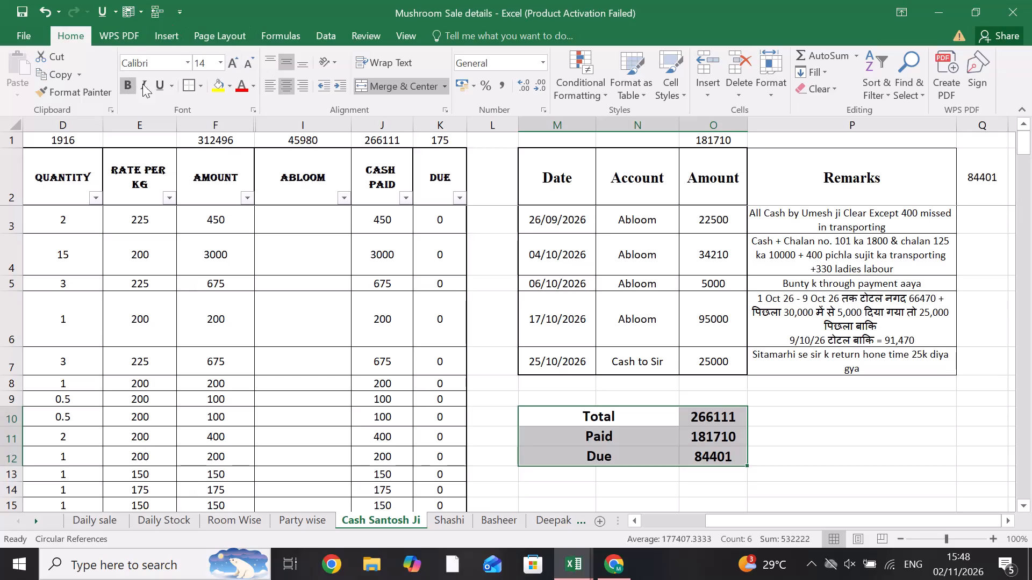
Apply thick outside borders to the summary block M10:O12, its Paid row and its merged label column M10:N12.
click(188, 83)
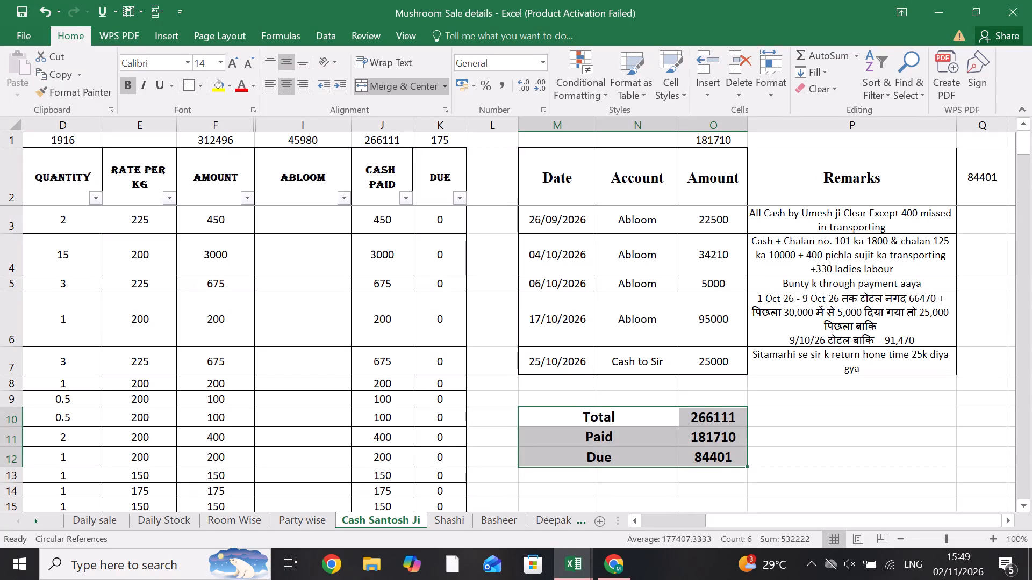
drag(544, 442, 697, 442)
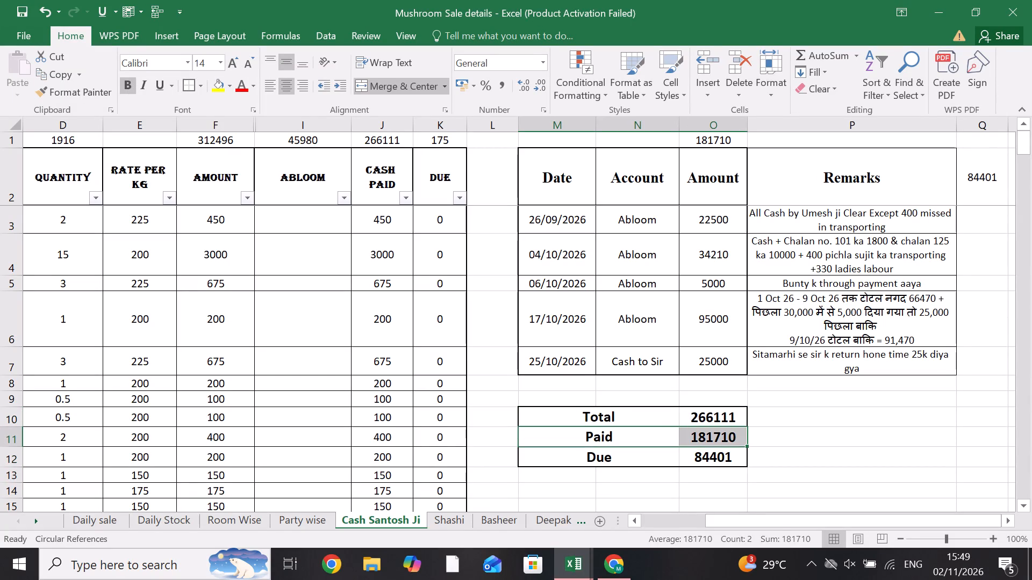
click(191, 87)
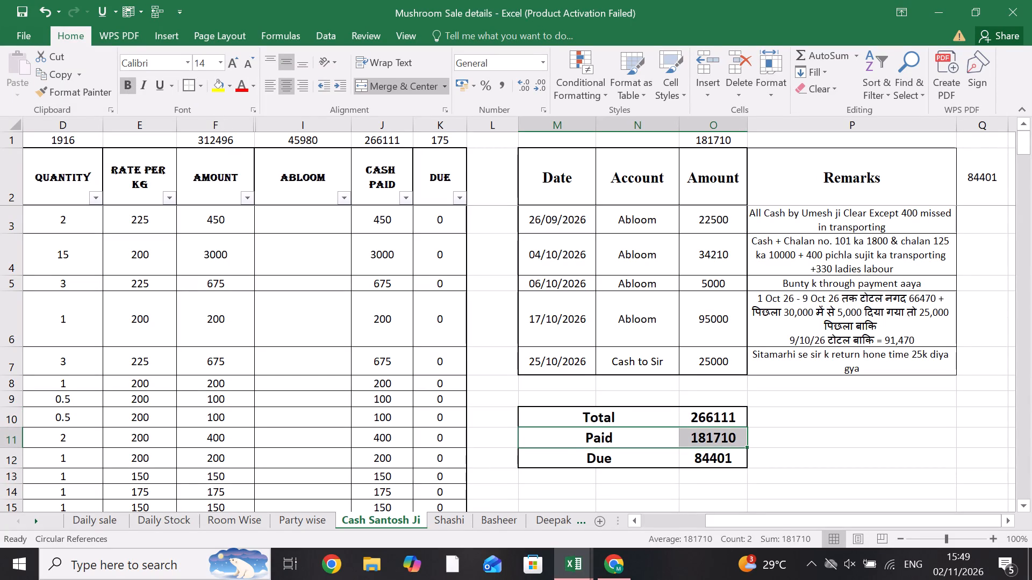
drag(627, 413, 635, 452)
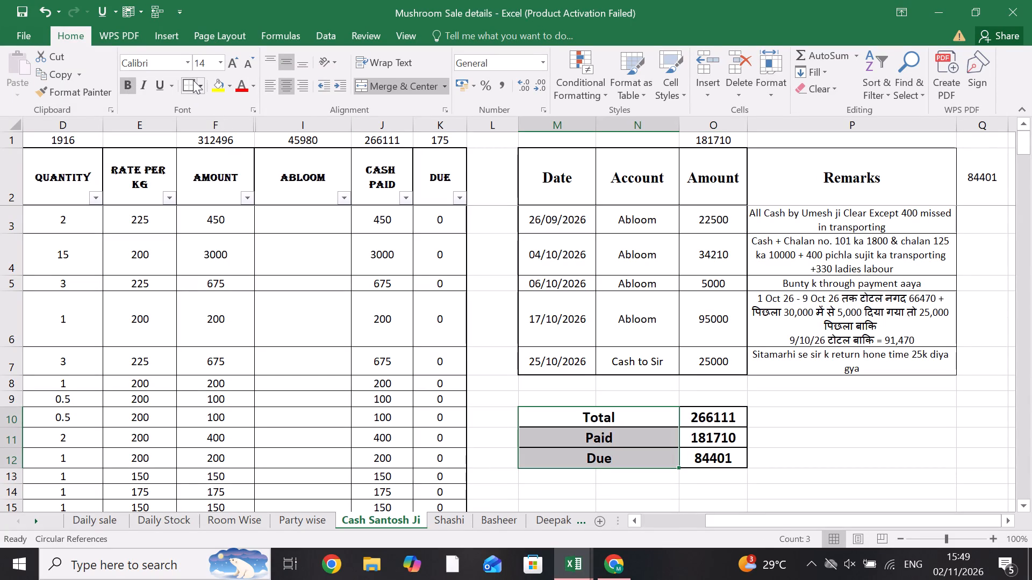
click(190, 82)
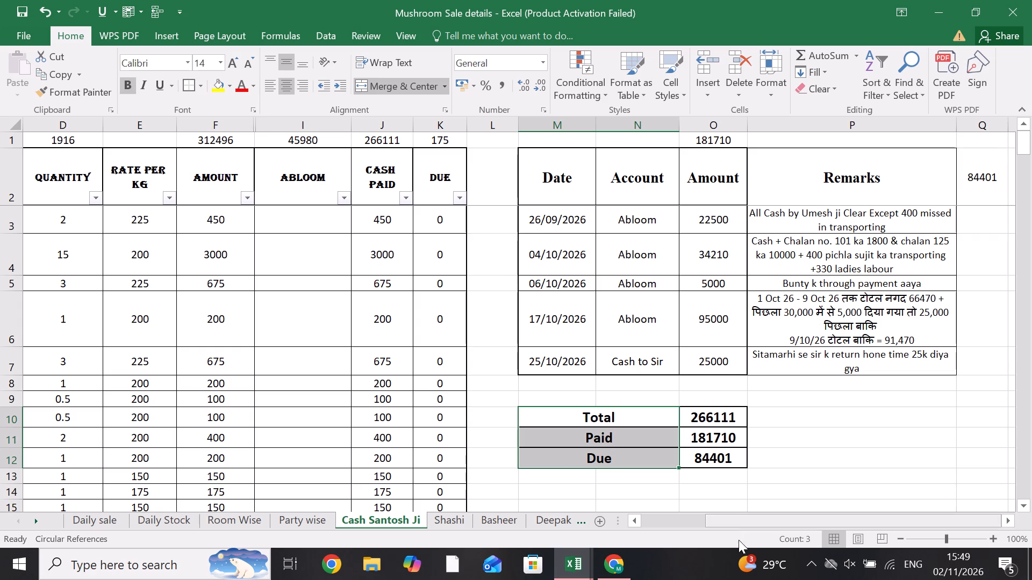
Apply a thick outside border around the sales records from the totals row to challan 427, A1:J179.
drag(727, 520, 643, 499)
scroll(507, 411, down, 2)
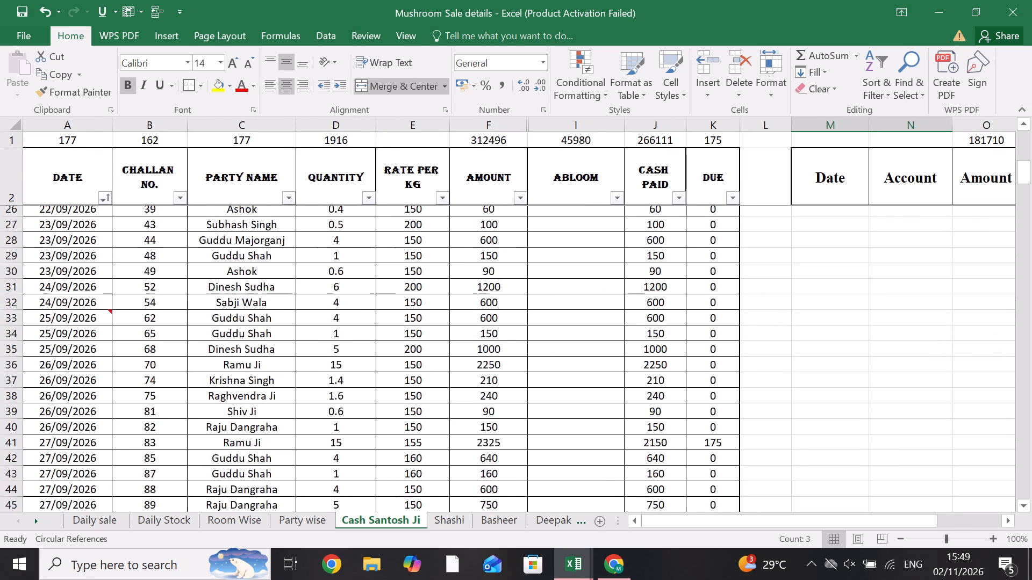
scroll(507, 411, down, 6)
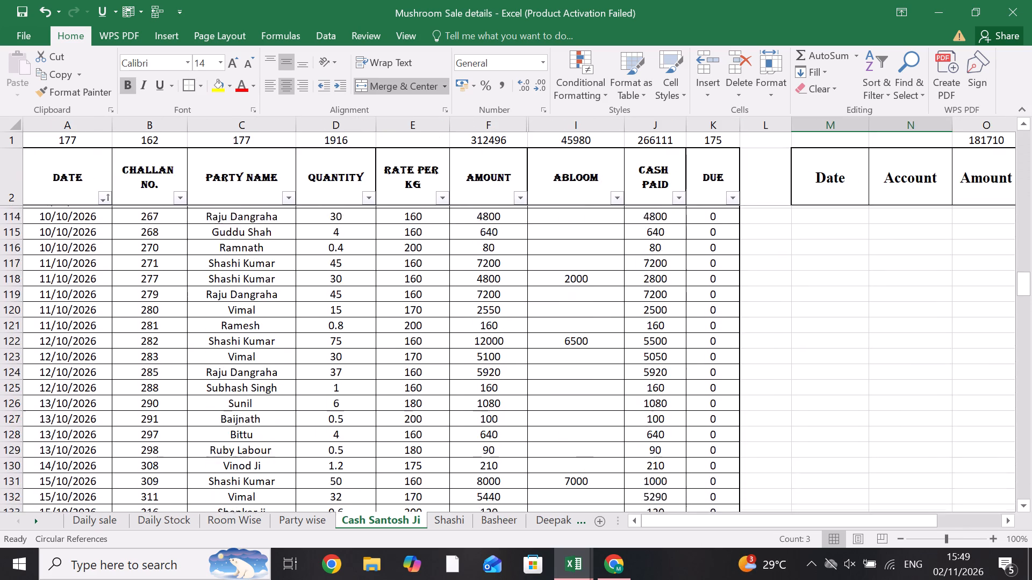
scroll(517, 403, down, 4)
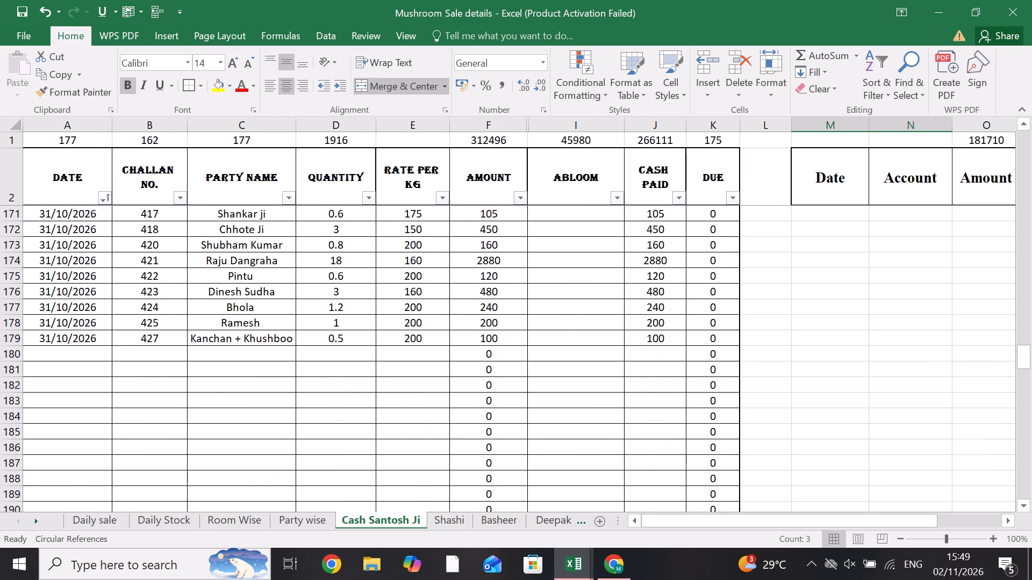
drag(62, 340, 755, 144)
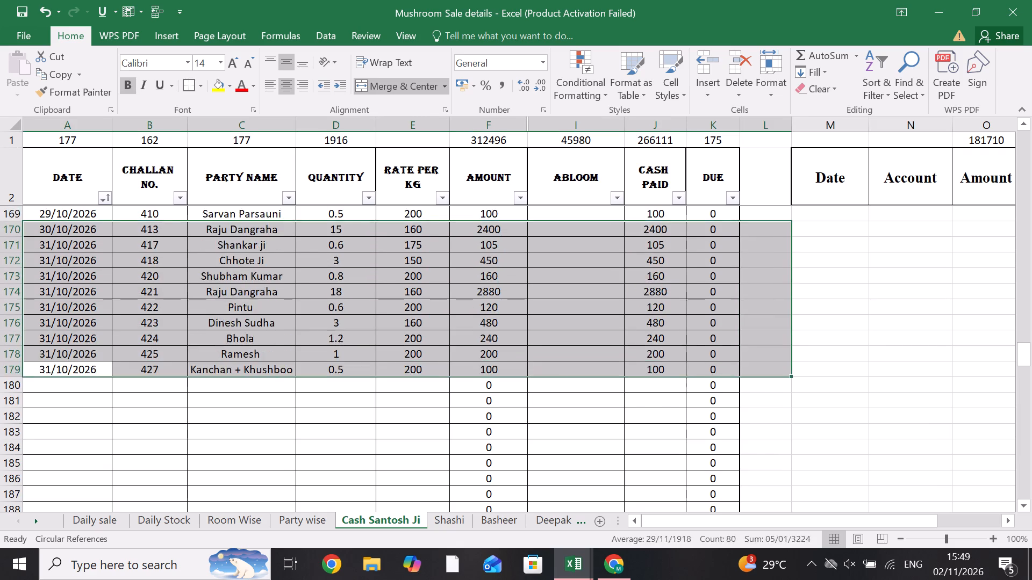
drag(755, 144, 654, 111)
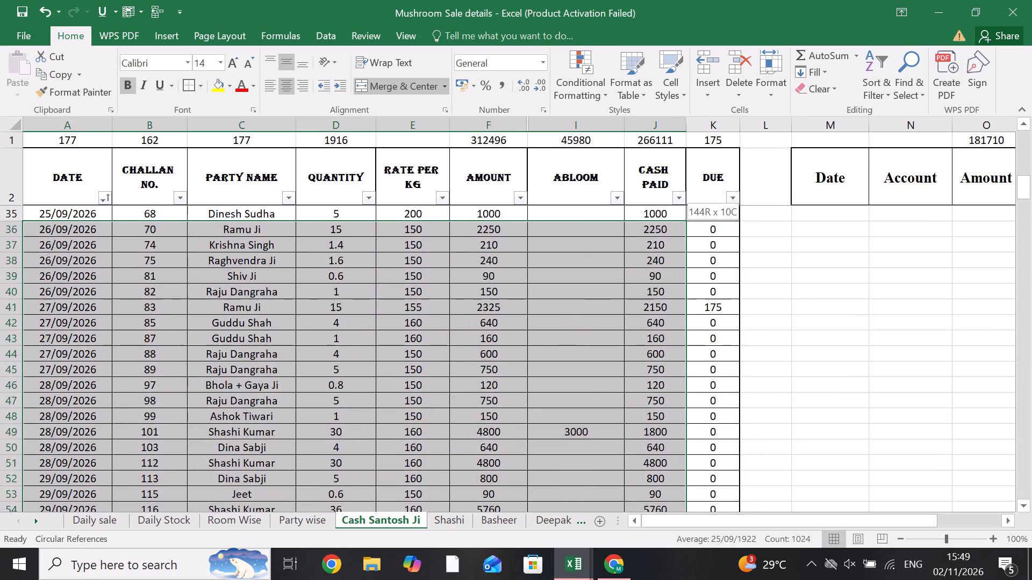
drag(654, 111, 658, 88)
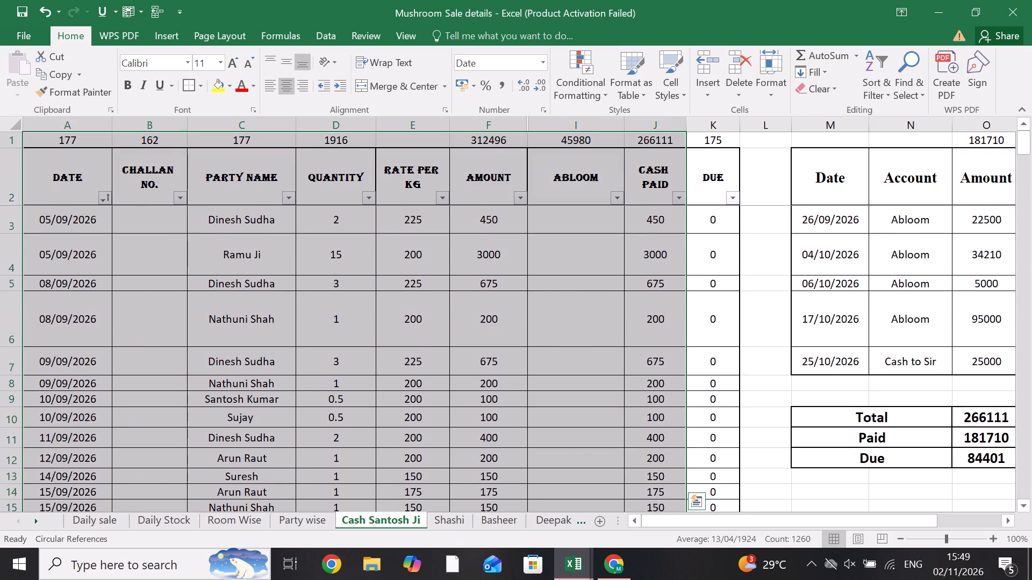
click(192, 81)
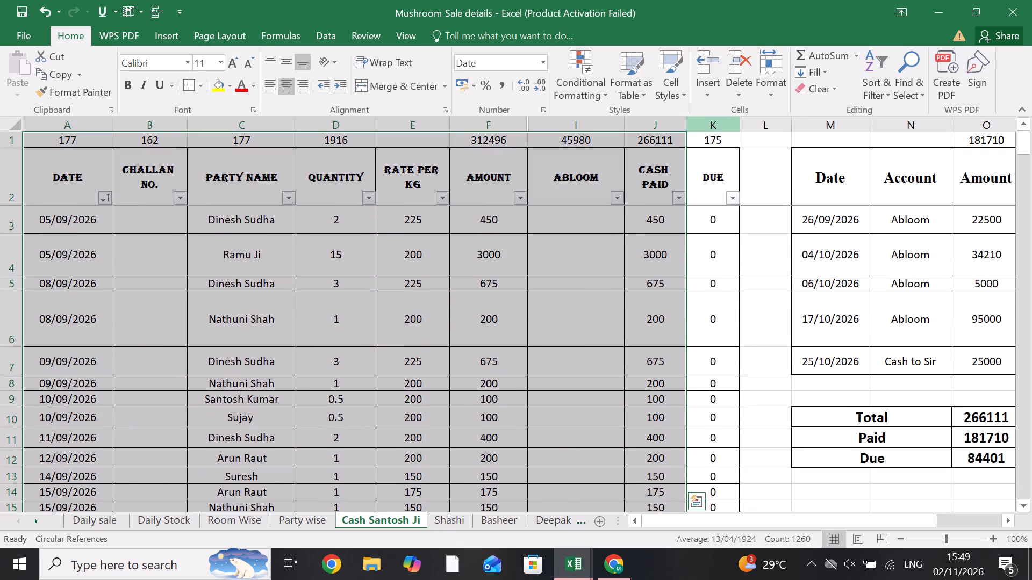
Hide the Due column K.
right_click(723, 118)
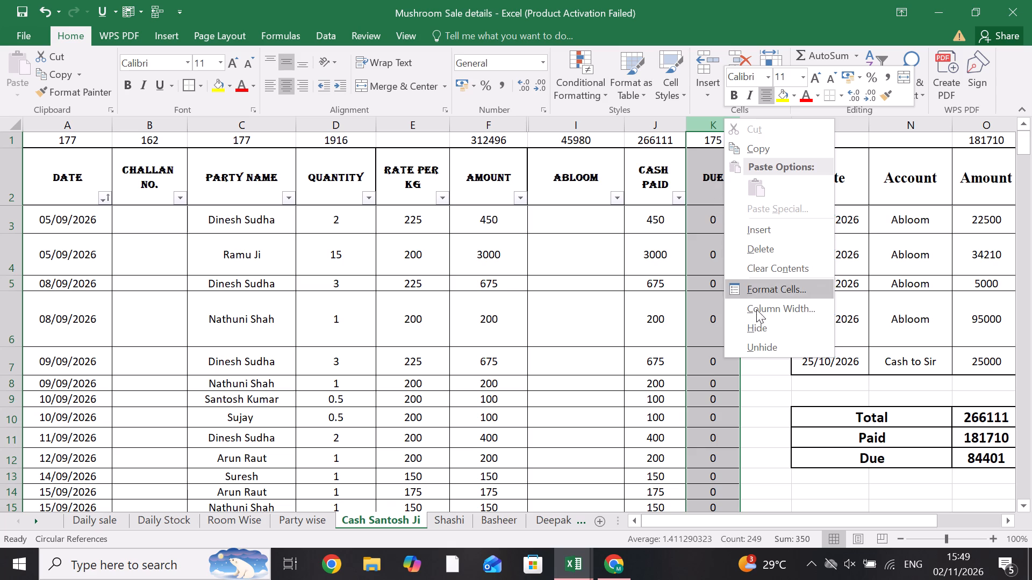
click(761, 329)
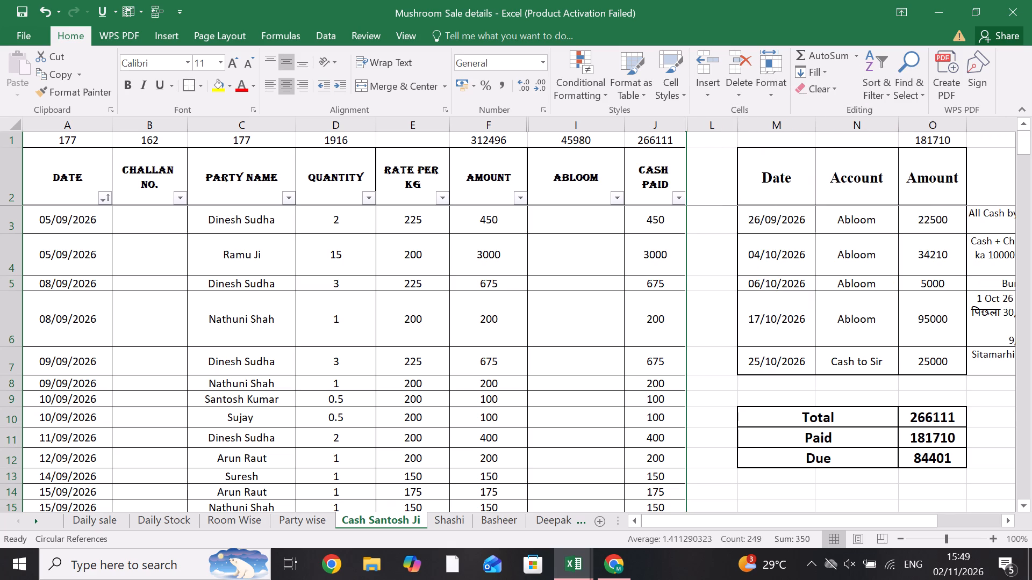
Select A2:O179, covering the sales records, payments and summary, and set the print job to Print Selection.
drag(664, 520, 592, 509)
drag(71, 168, 189, 363)
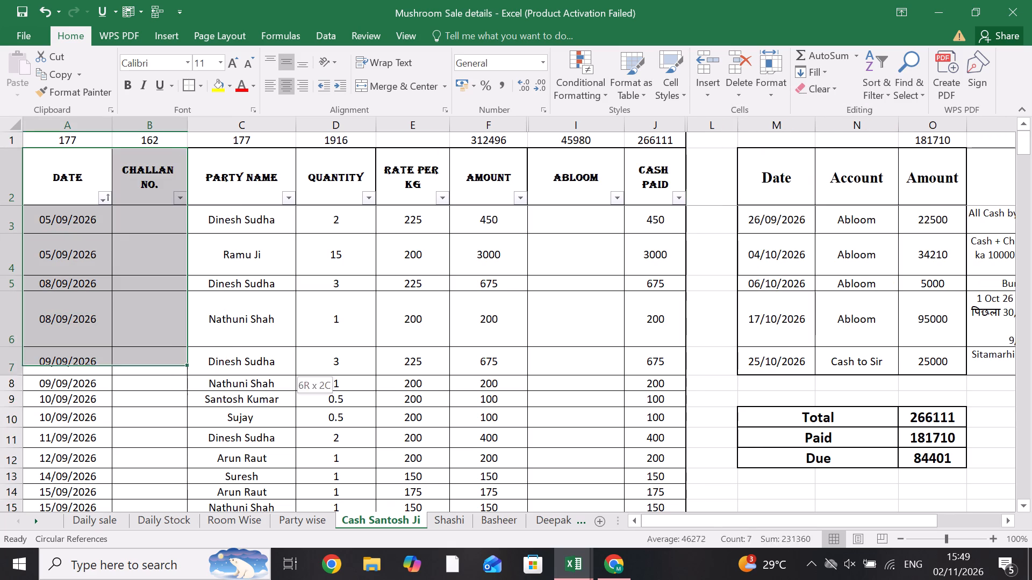
drag(189, 363, 834, 539)
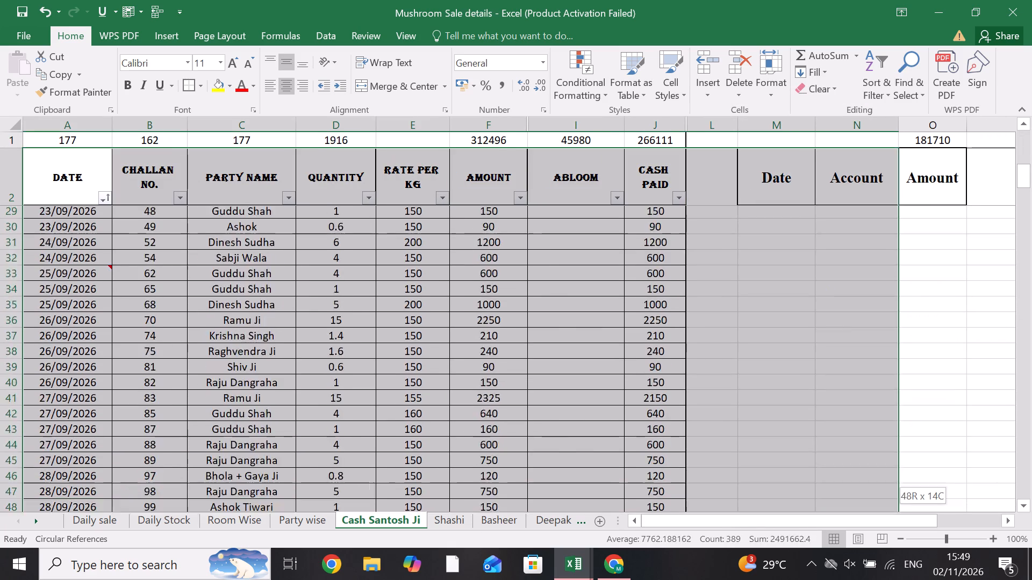
drag(834, 539, 921, 519)
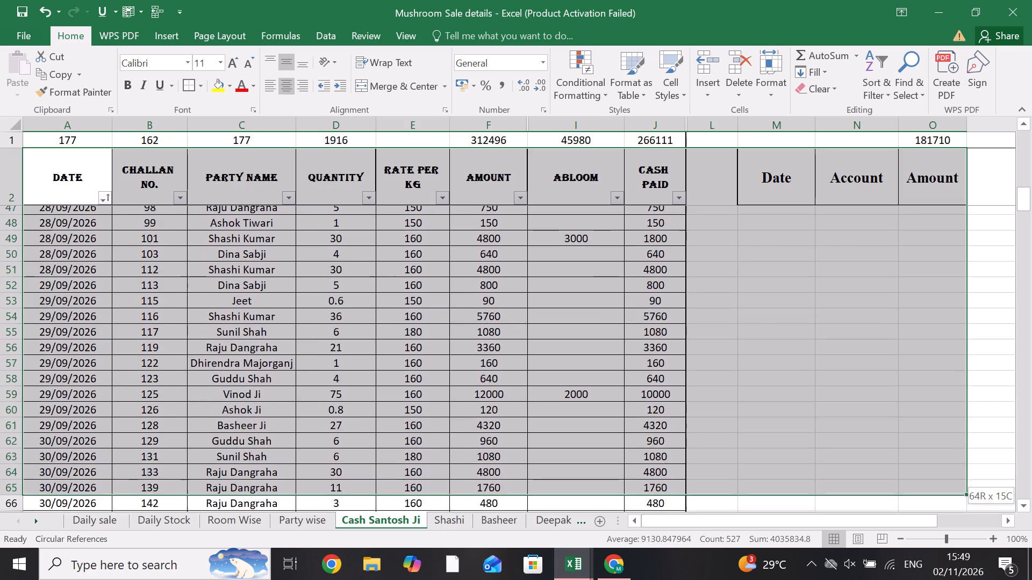
drag(921, 519, 922, 519)
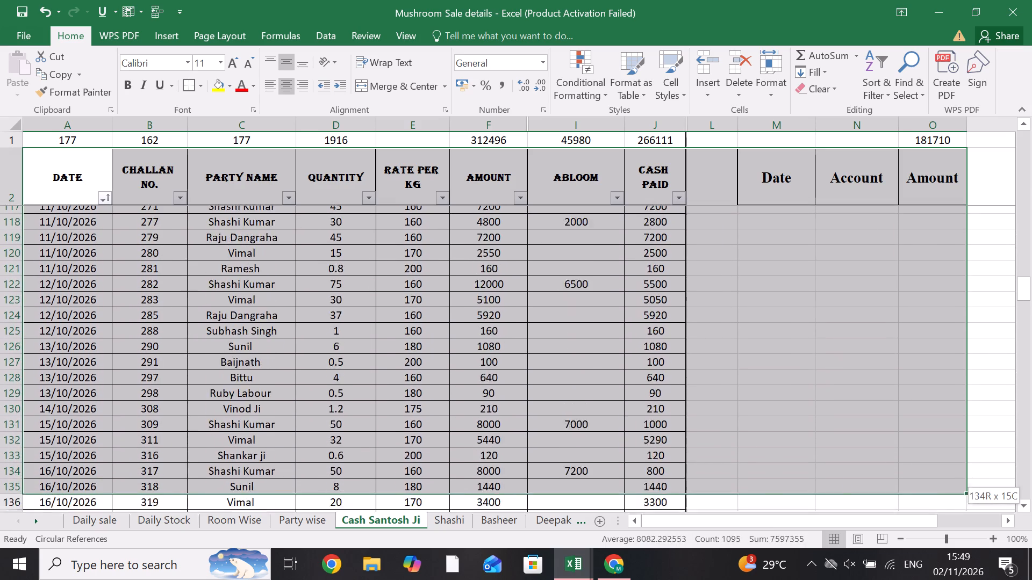
drag(922, 519, 923, 519)
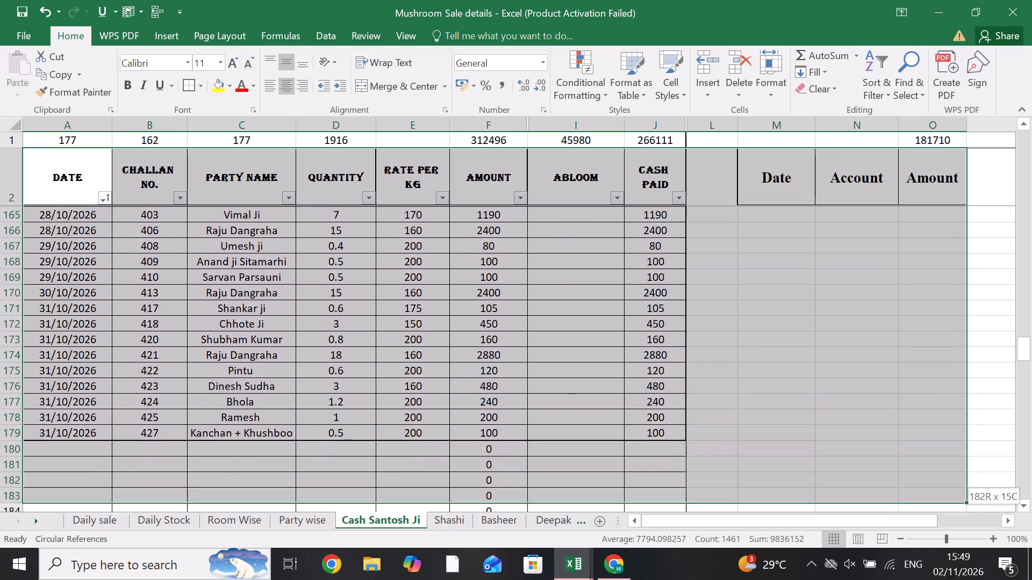
drag(923, 519, 923, 382)
scroll(842, 389, up, 11)
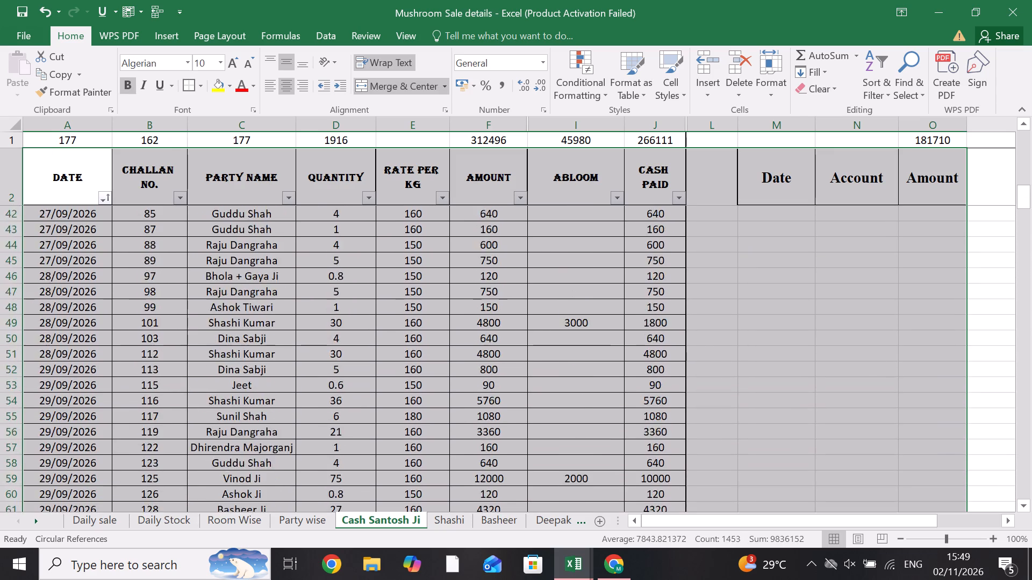
scroll(842, 389, up, 12)
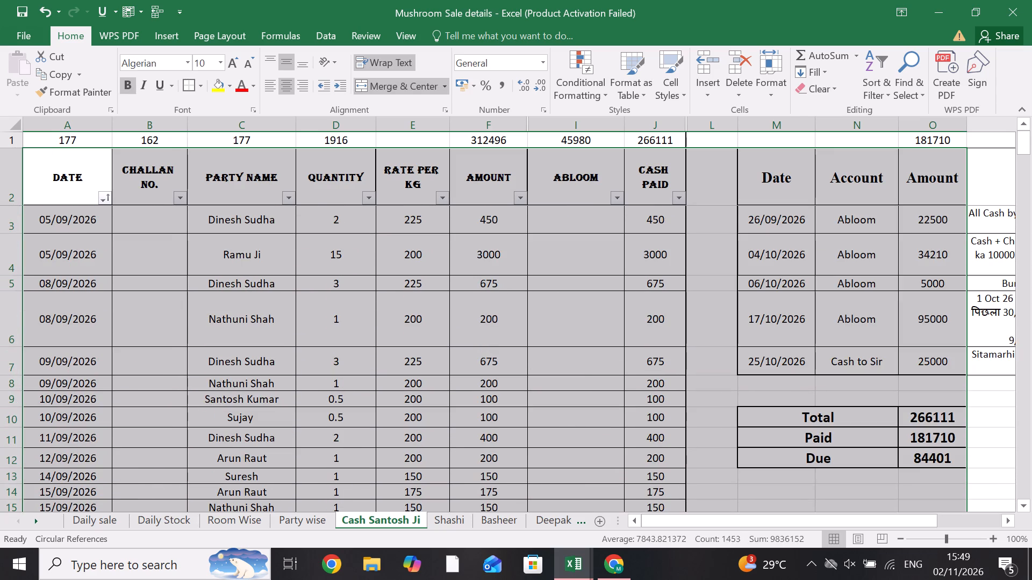
key(ctrl+p)
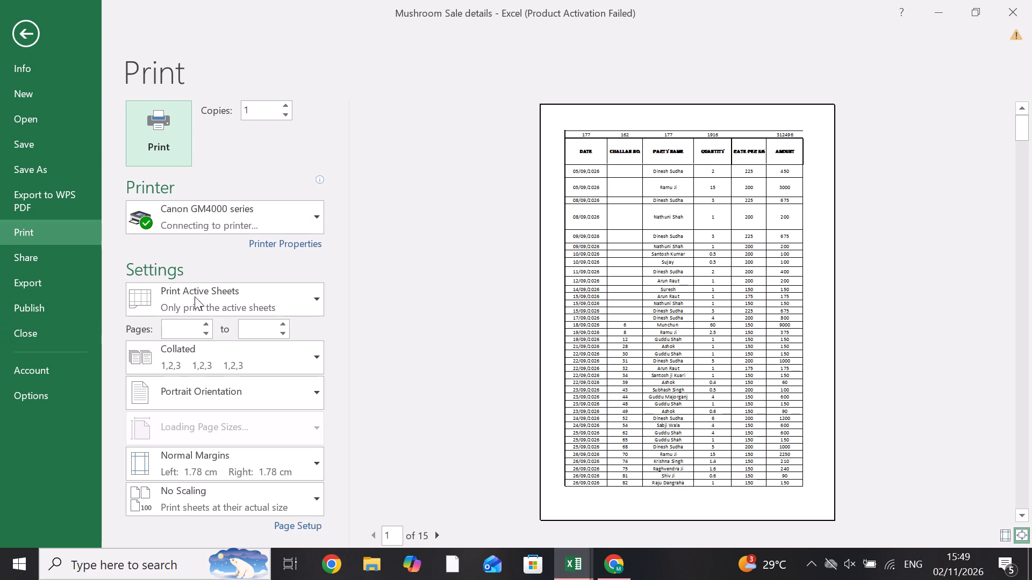
click(205, 305)
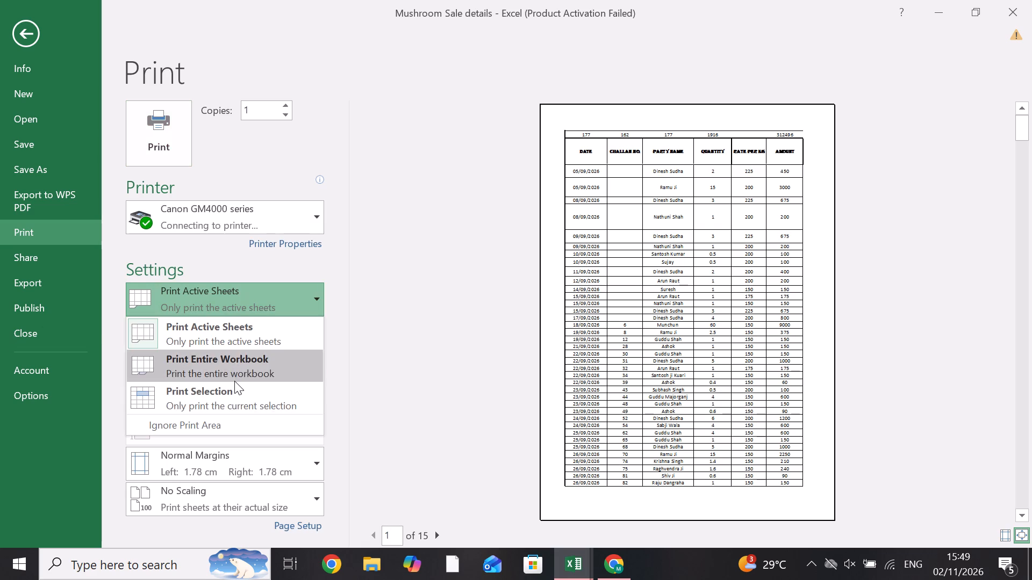
click(234, 386)
Set the printer to Microsoft Print to PDF and the page to Landscape Orientation.
click(231, 233)
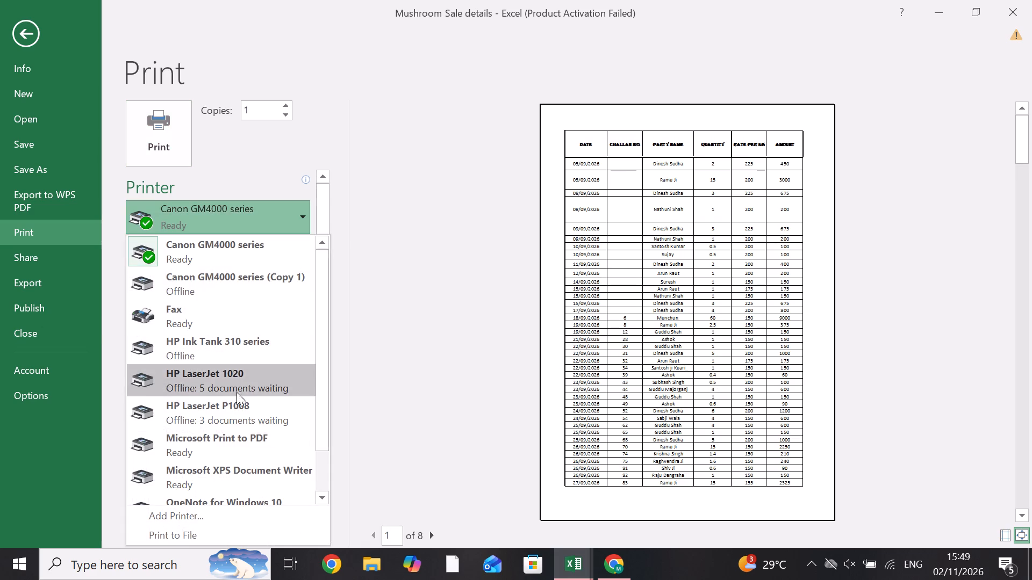
click(246, 445)
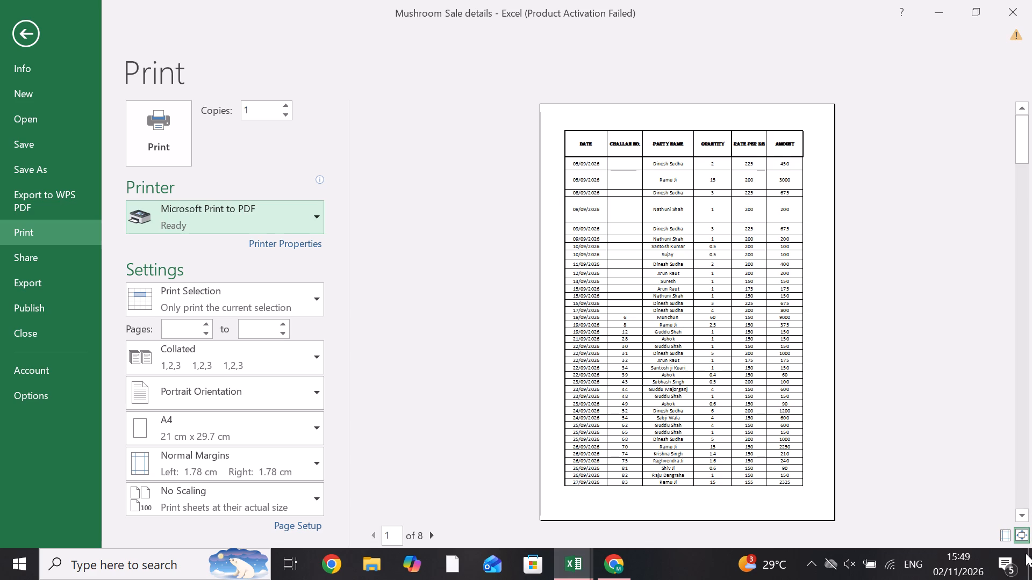
click(200, 396)
click(210, 451)
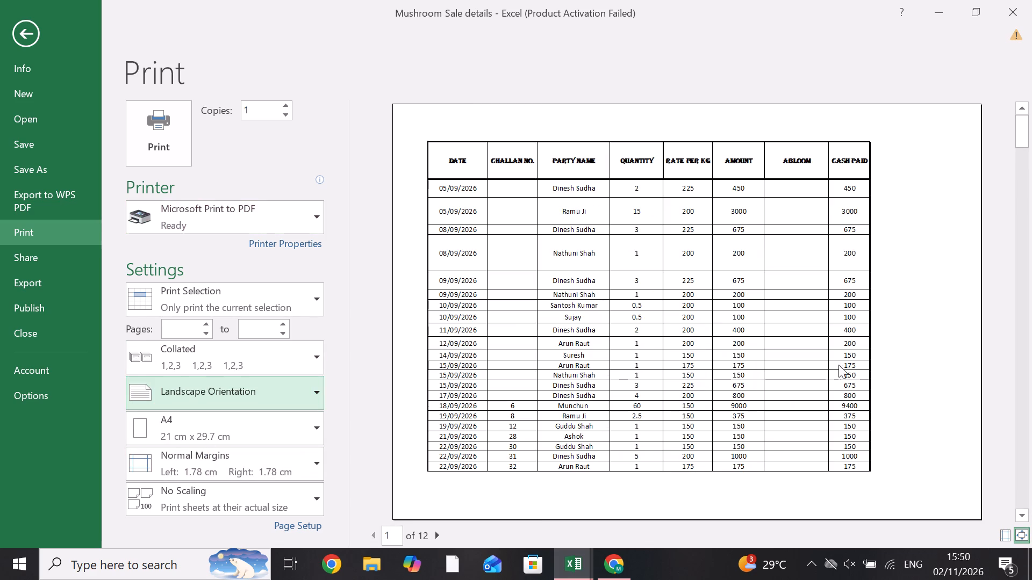
Show the margin guides in the print preview, reduce the left margin to 0.1 cm and lower the bottom margin to the footer guide.
click(1000, 536)
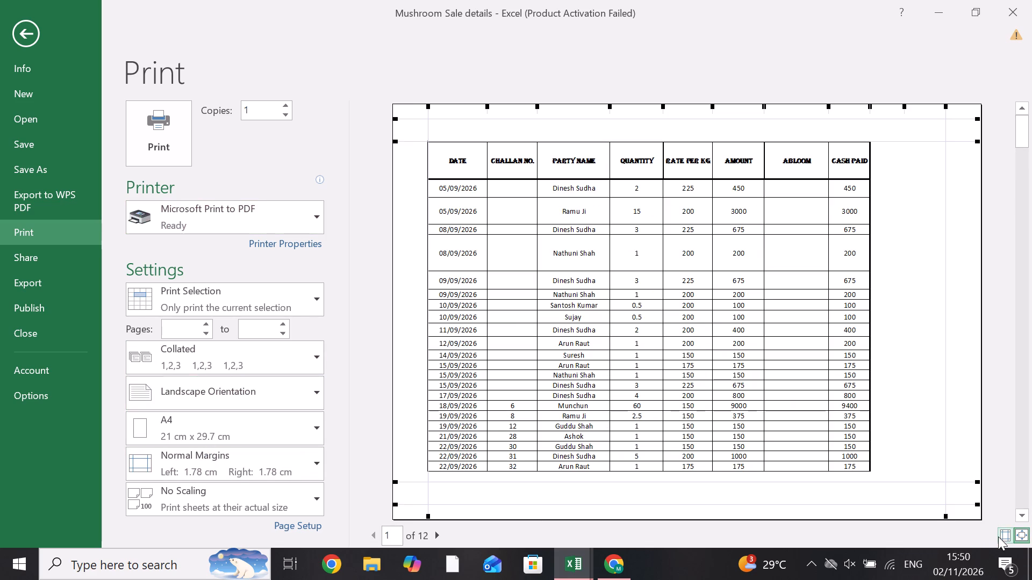
drag(427, 106, 395, 106)
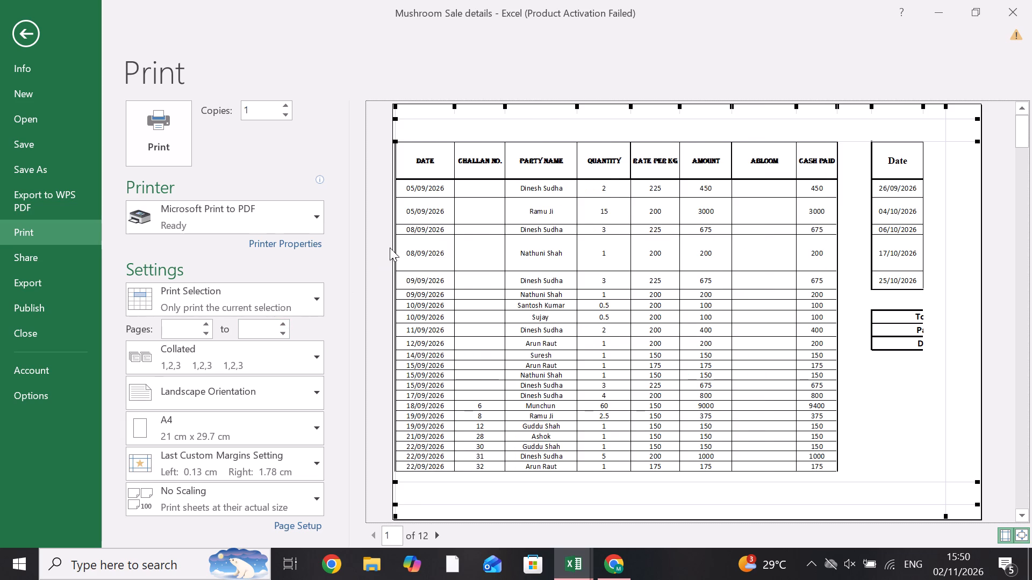
double_click(504, 108)
drag(398, 479, 397, 497)
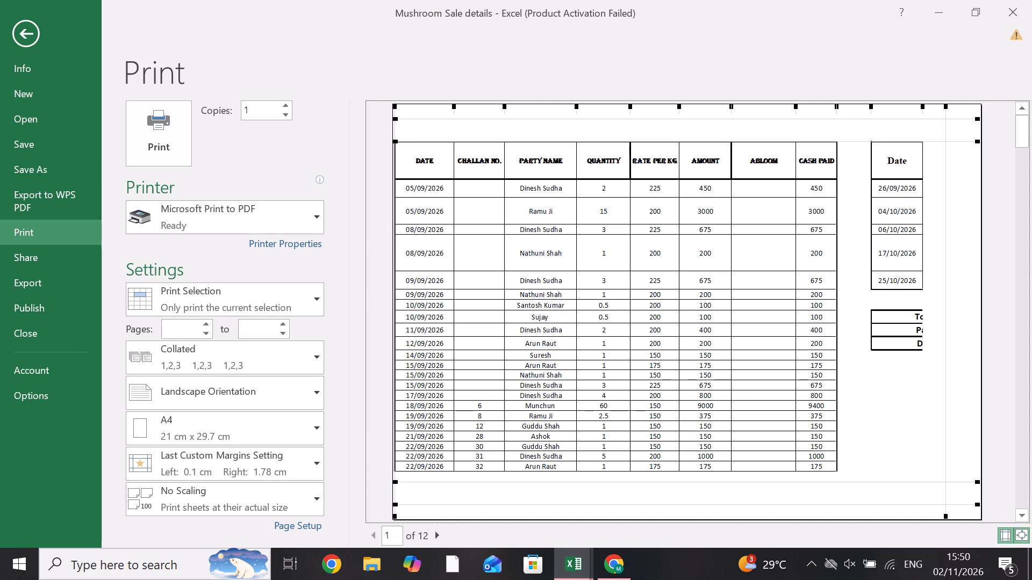
drag(397, 483, 392, 510)
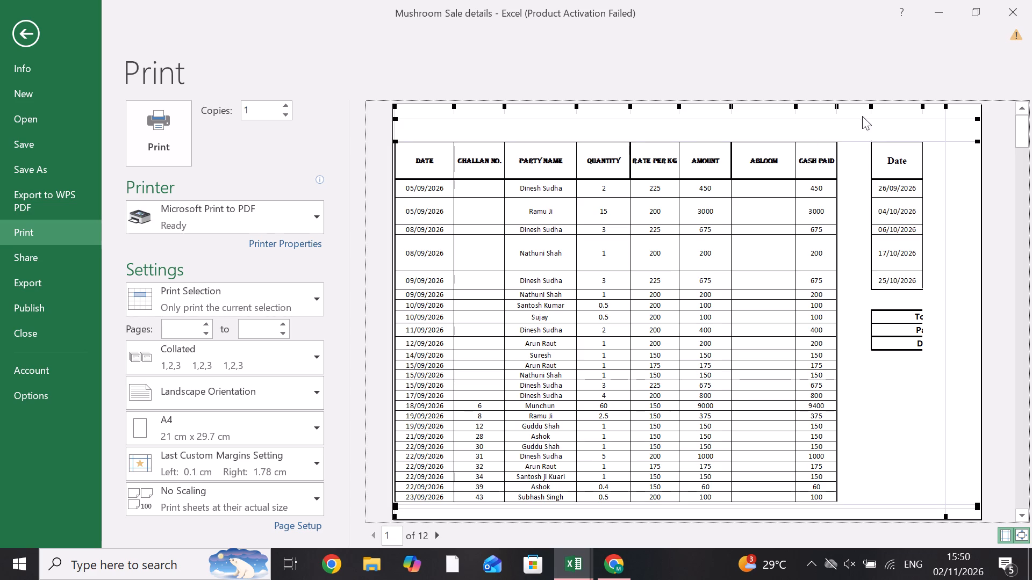
Narrow the blank column L between Cash Paid and the payments table in the print preview.
drag(869, 110, 850, 111)
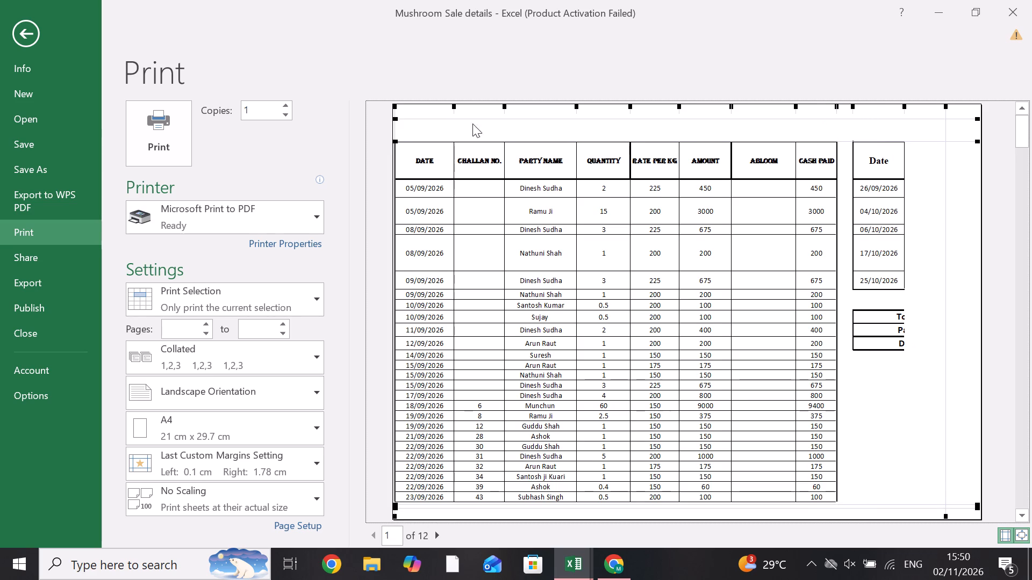
Reduce the top margin until it meets the header guide.
drag(398, 141, 398, 128)
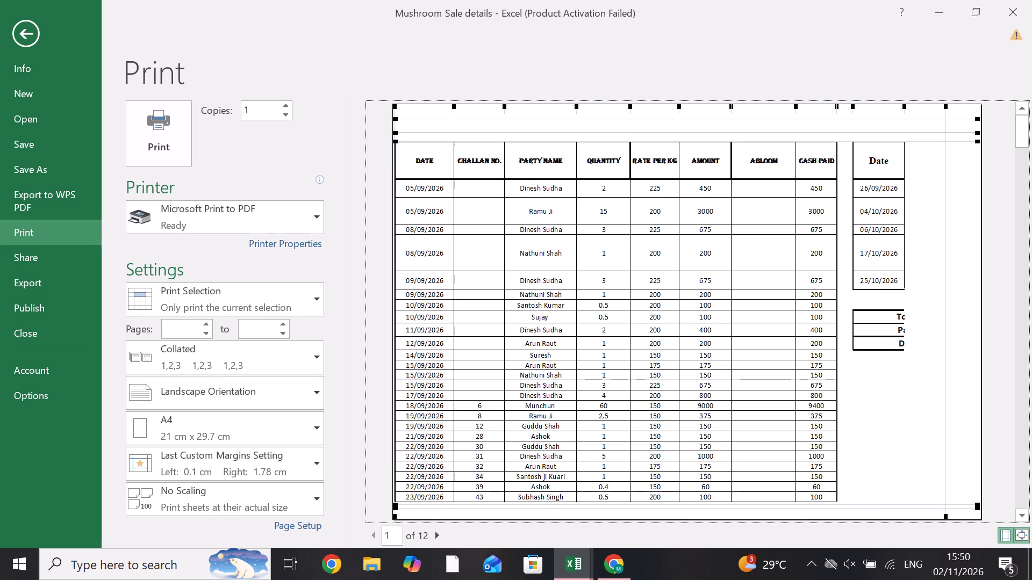
drag(398, 128, 398, 117)
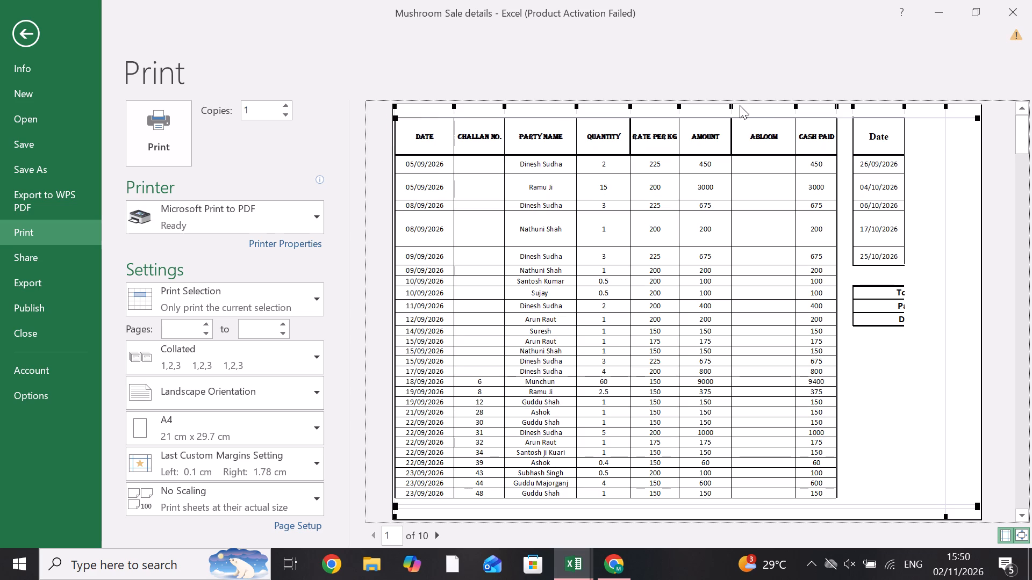
Narrow the Quantity, Challan No., Date, Rate Per Kg and Abloom columns in the print preview so the payments table fits on the page.
drag(632, 105, 628, 105)
drag(628, 105, 625, 105)
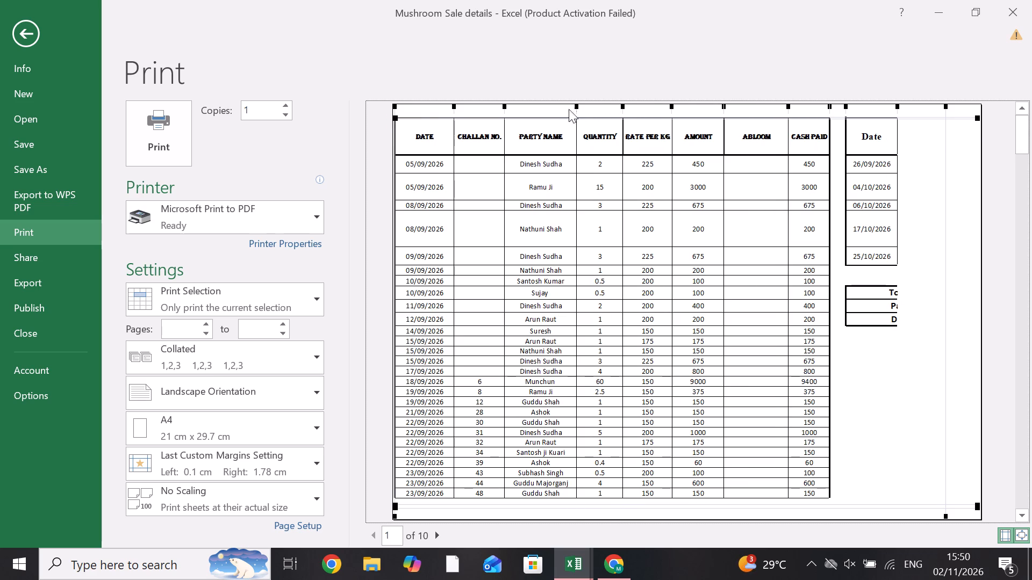
drag(504, 105, 492, 105)
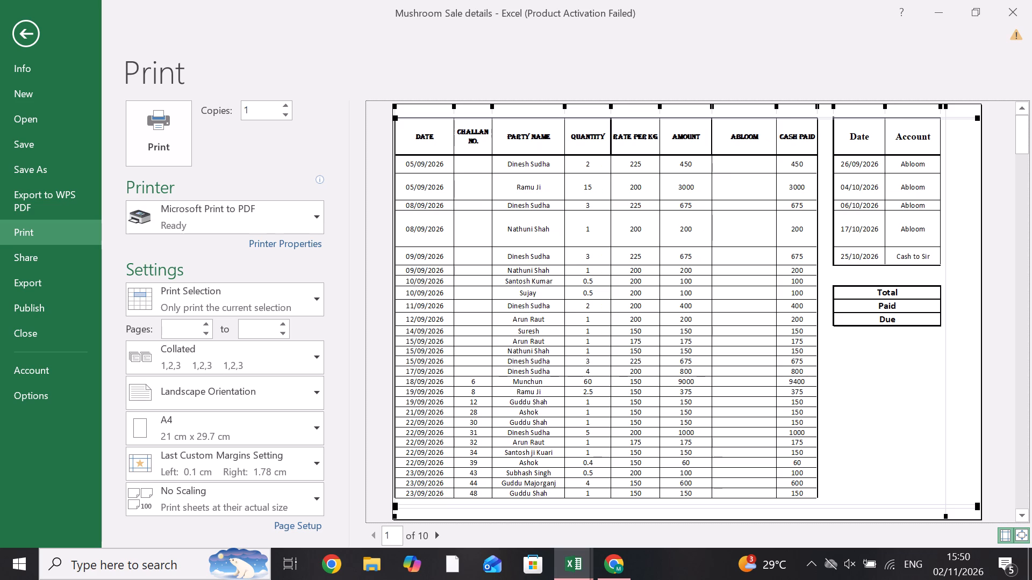
drag(455, 106, 454, 106)
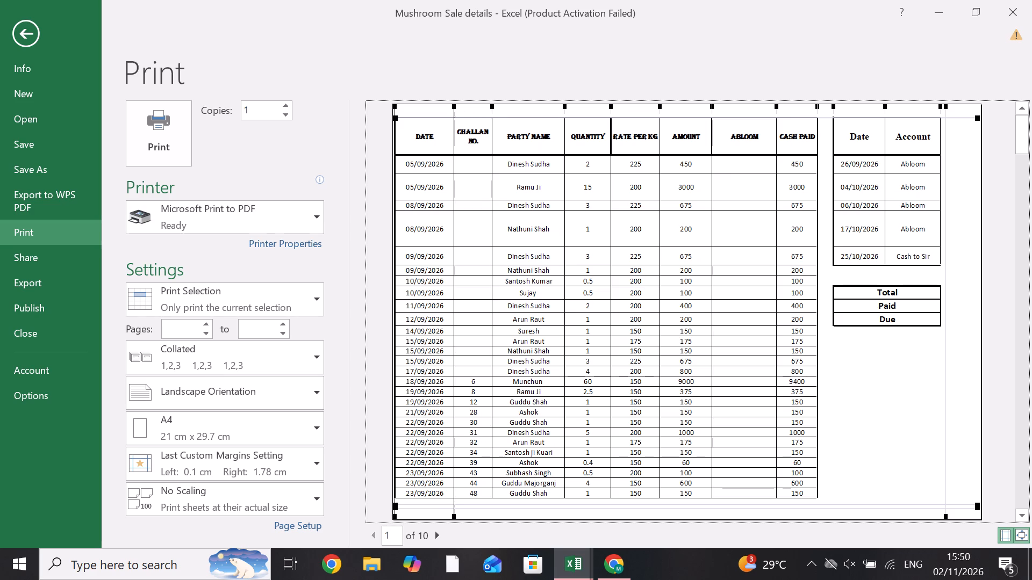
drag(454, 106, 449, 107)
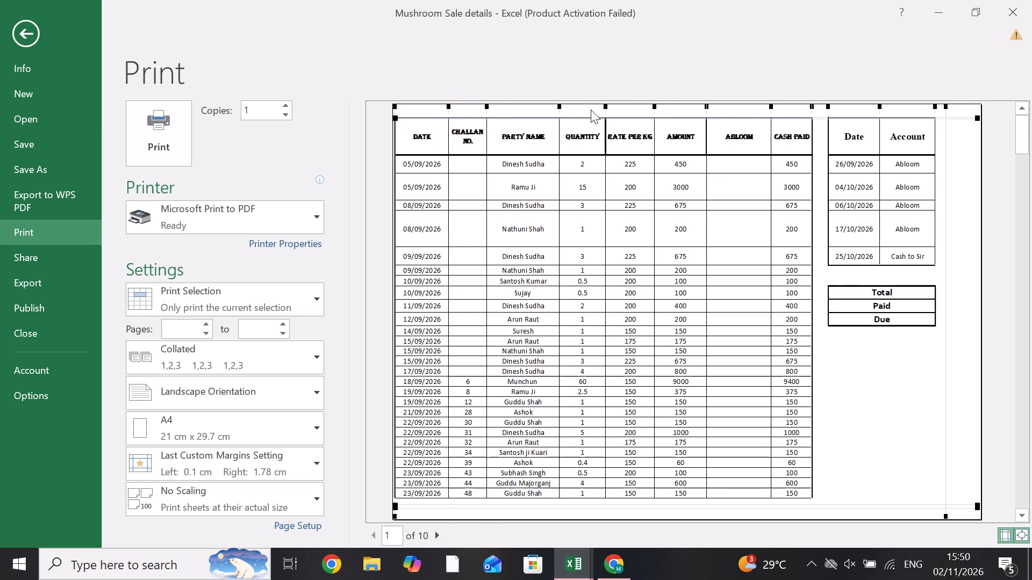
drag(603, 108, 597, 108)
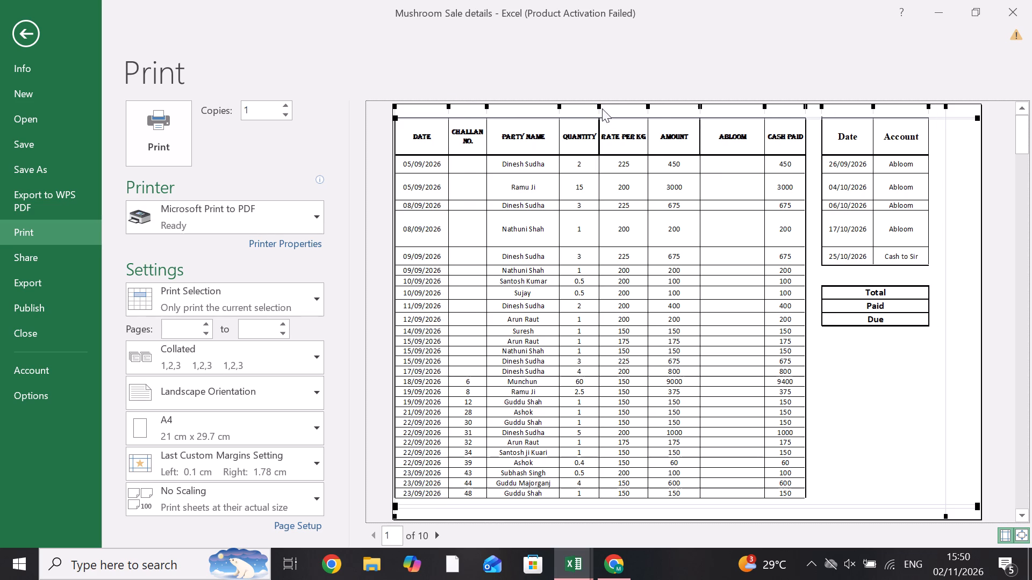
drag(648, 108, 642, 108)
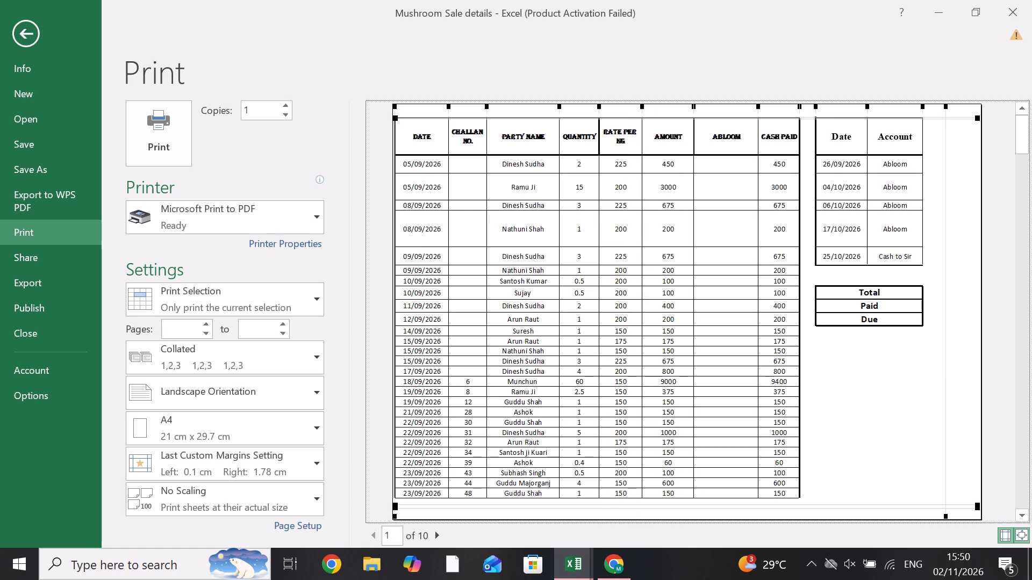
drag(758, 107, 742, 107)
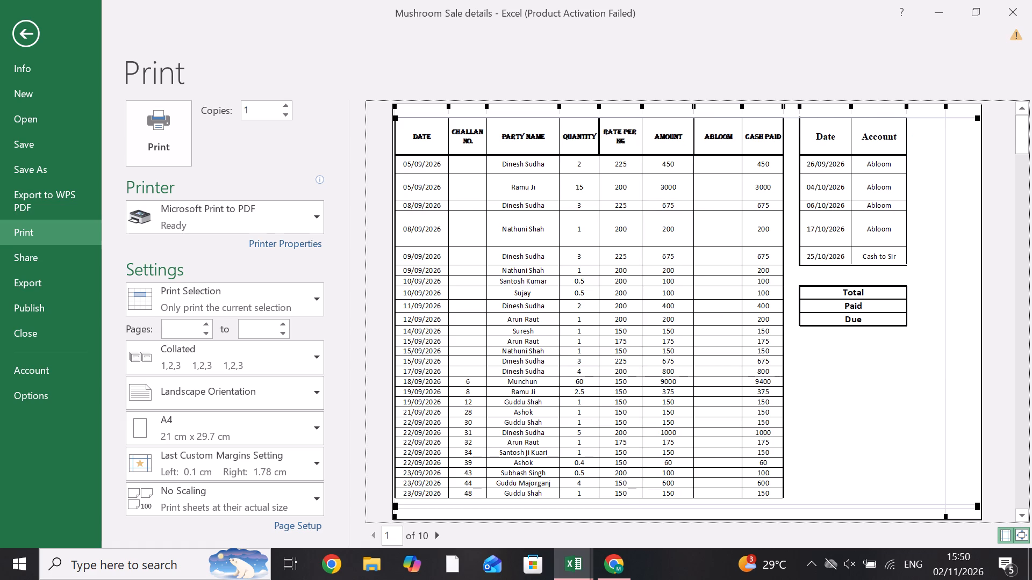
Reduce the right page margin to 0.31 cm in the print preview.
drag(945, 107, 957, 107)
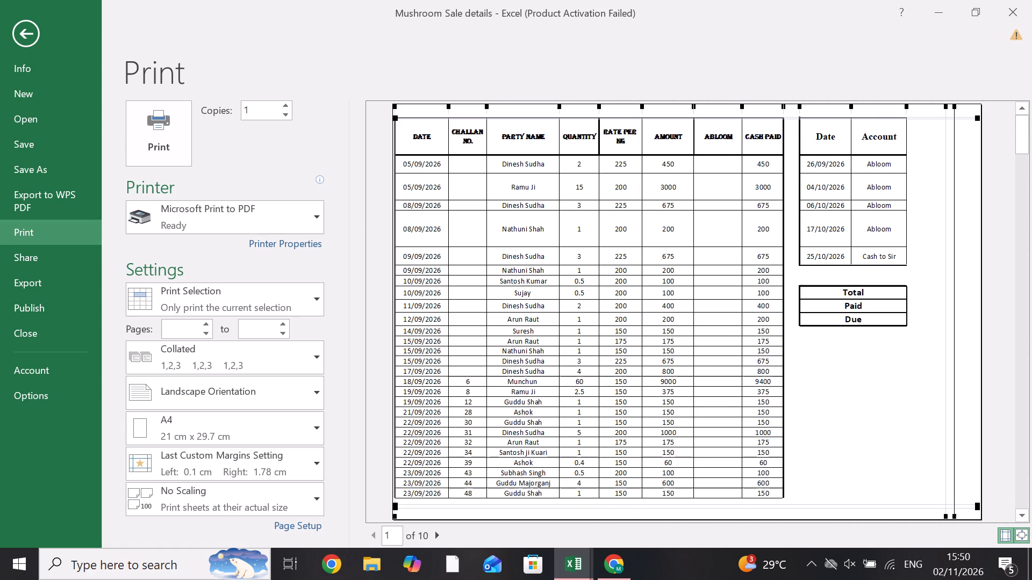
drag(957, 107, 974, 107)
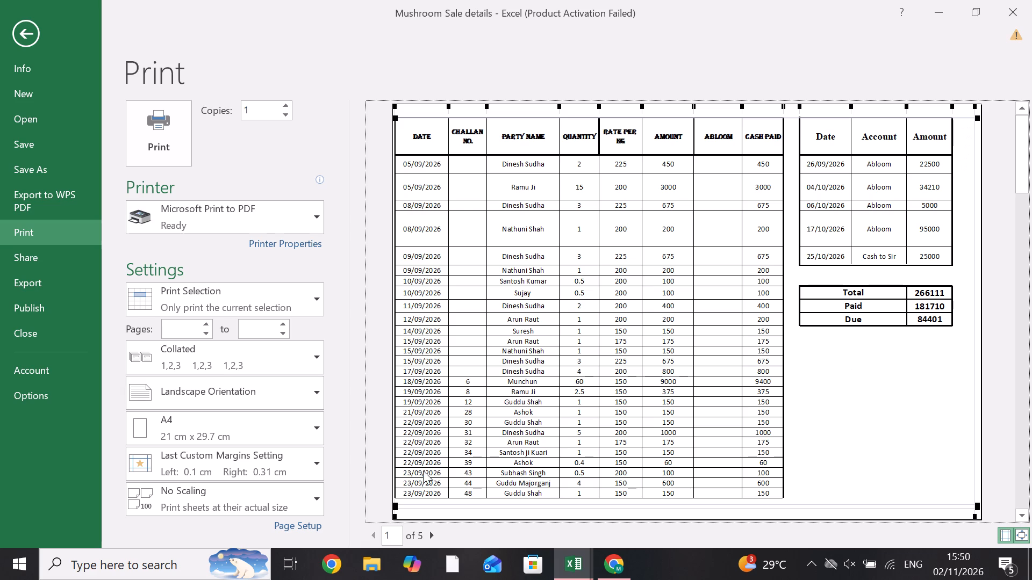
Check the preview pages and print the selection to a PDF on the Desktop named "abloom cash detail till october".
click(436, 534)
click(436, 534)
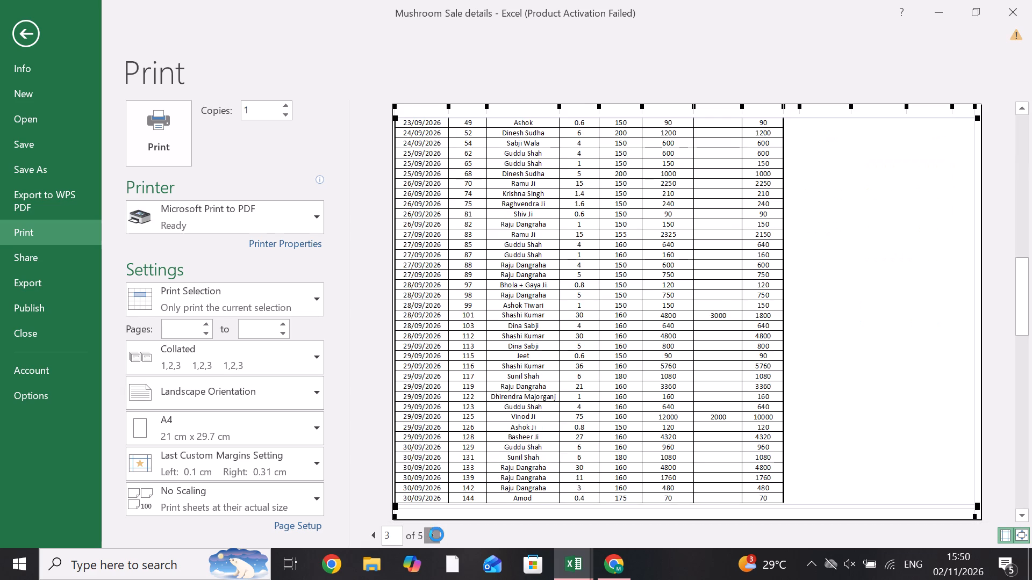
click(436, 534)
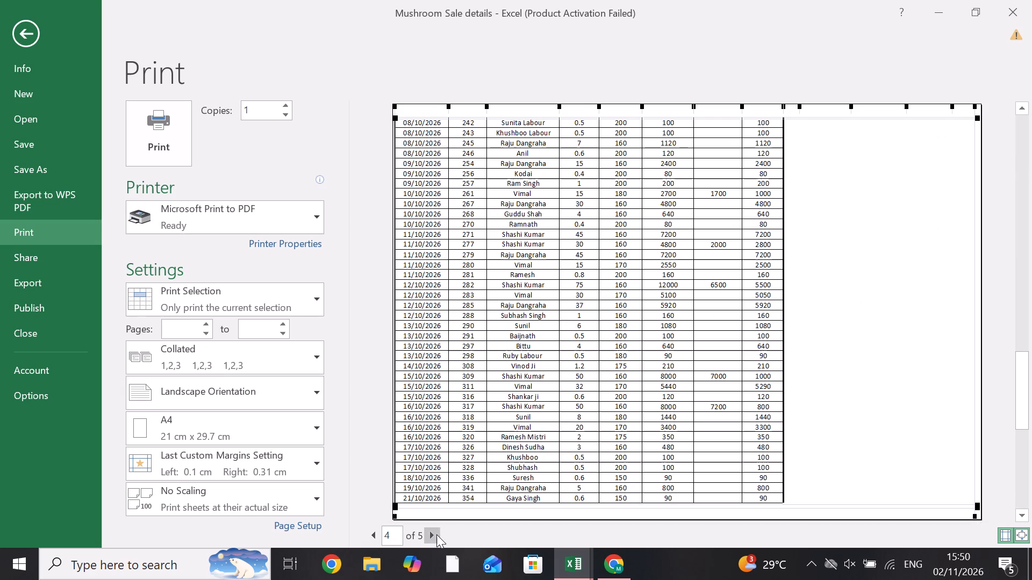
click(436, 534)
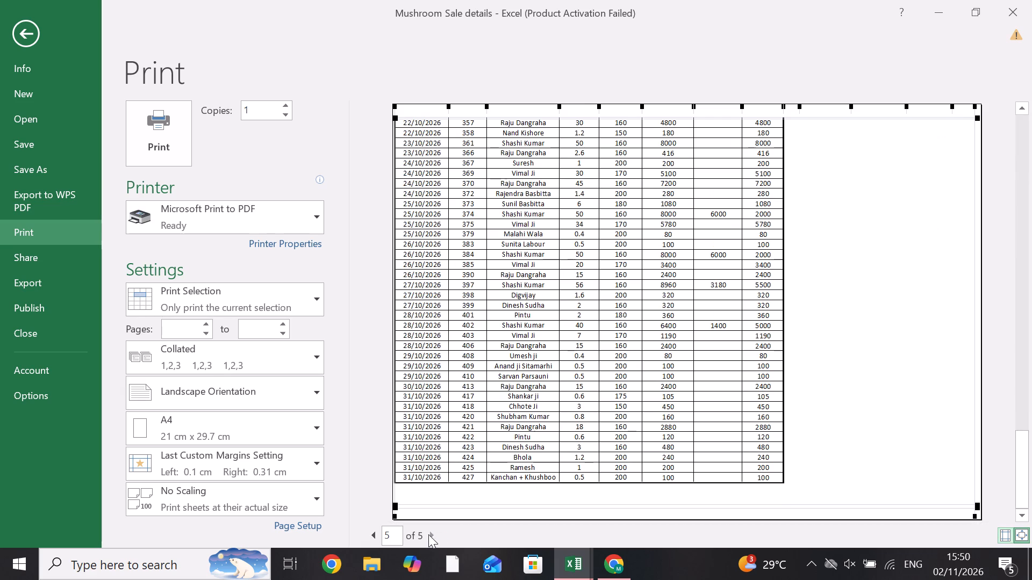
scroll(127, 351, up, 3)
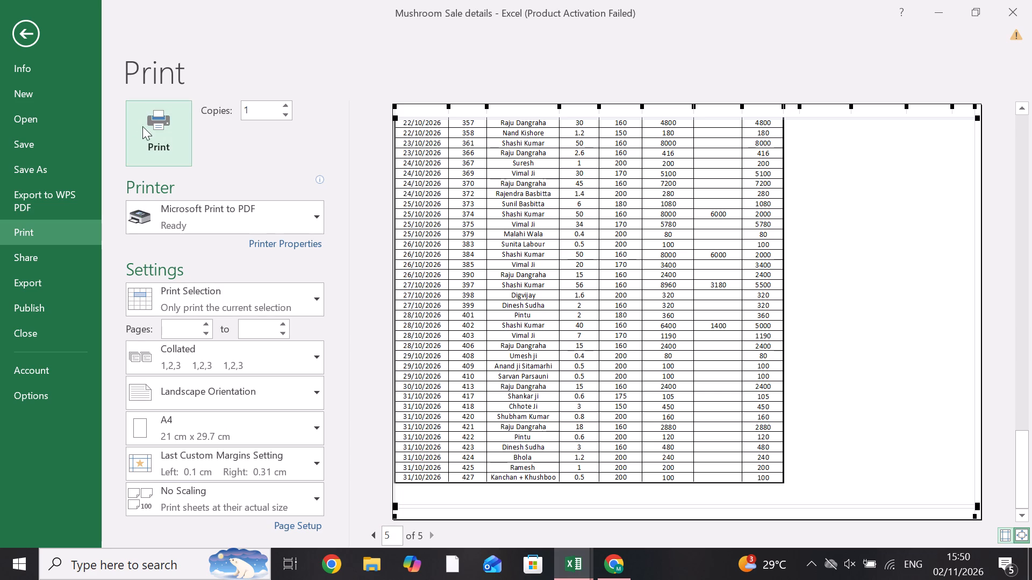
click(164, 134)
text(ab)
text(loom)
key(space)
text(cash detail)
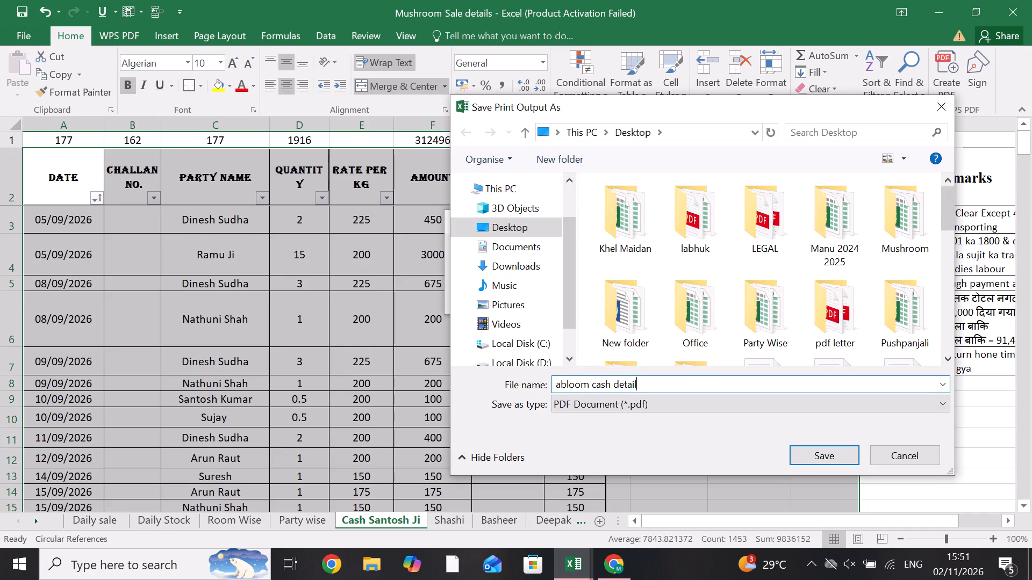
key(space)
text(till october)
key(Return)
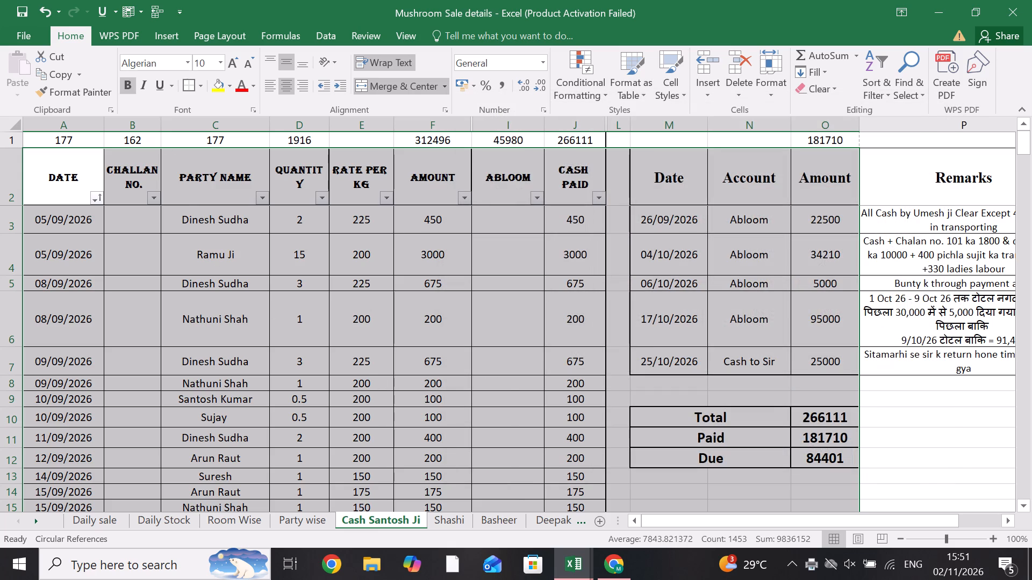
Undo the column narrowing and the removal of the Due column and its values on Cash Santosh Ji.
click(370, 374)
key(ctrl+z)
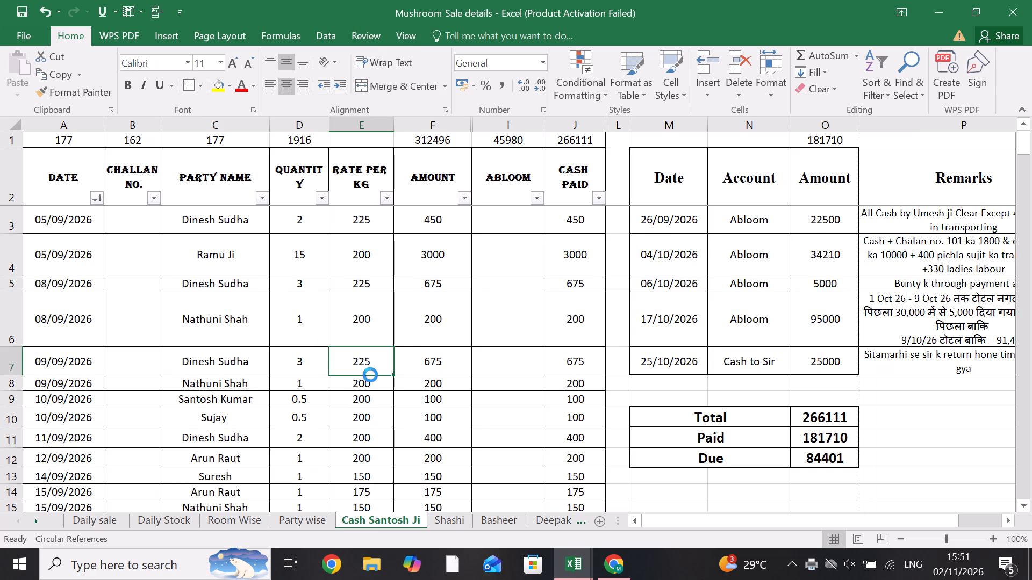
key(ctrl+z)
key(ctrl+z)
key(ctrl+z)
key(ctrl+z)
key(ctrl+z)
key(ctrl+z)
key(ctrl+z)
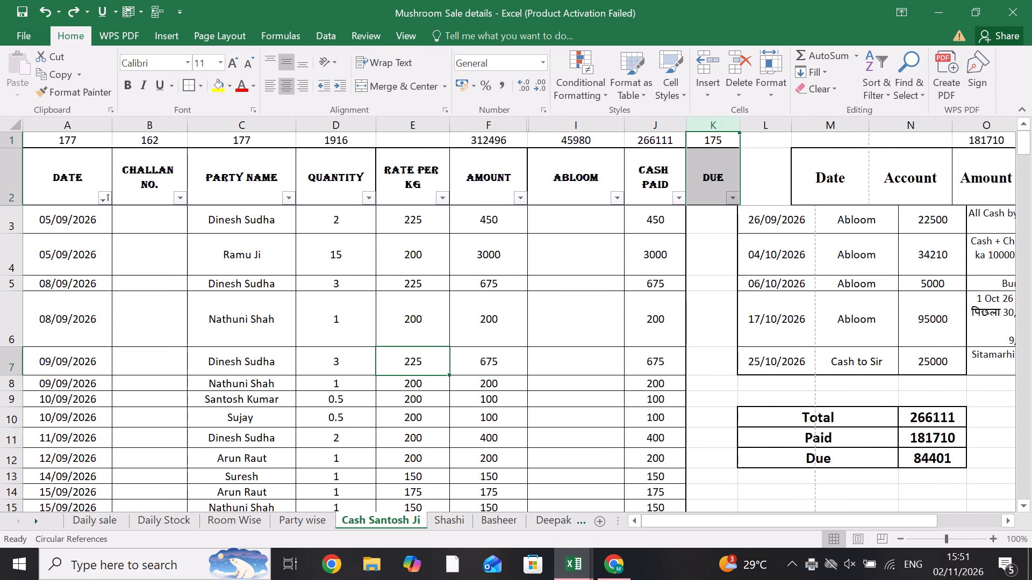
key(ctrl+z)
Undo the Total, Paid and Due summary below the payments table, including its formatting, values, labels and merged cells.
key(ctrl+z)
key(ctrl+z)
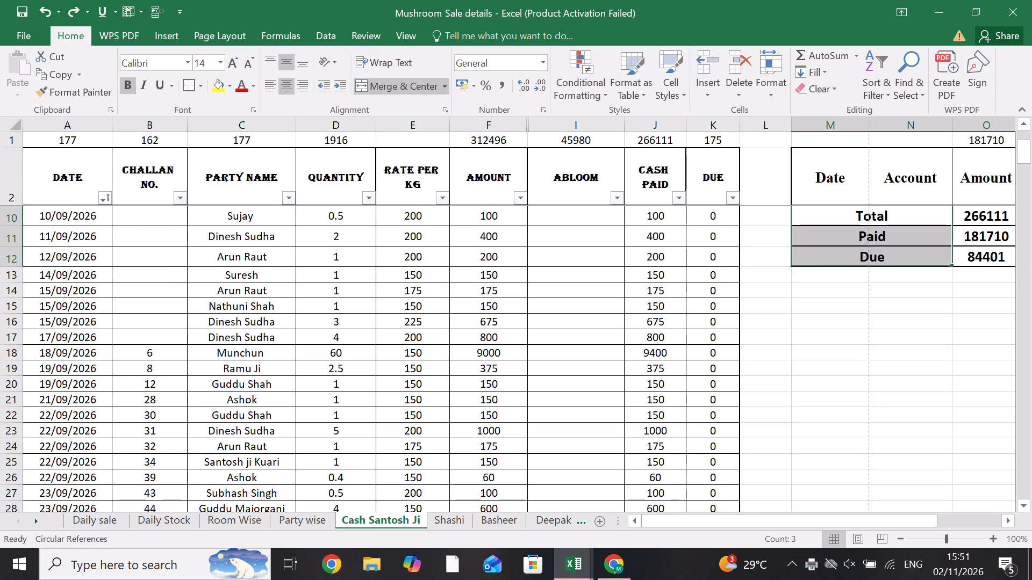
key(ctrl+z)
key(ctrl+z)
key(ctrl+z)
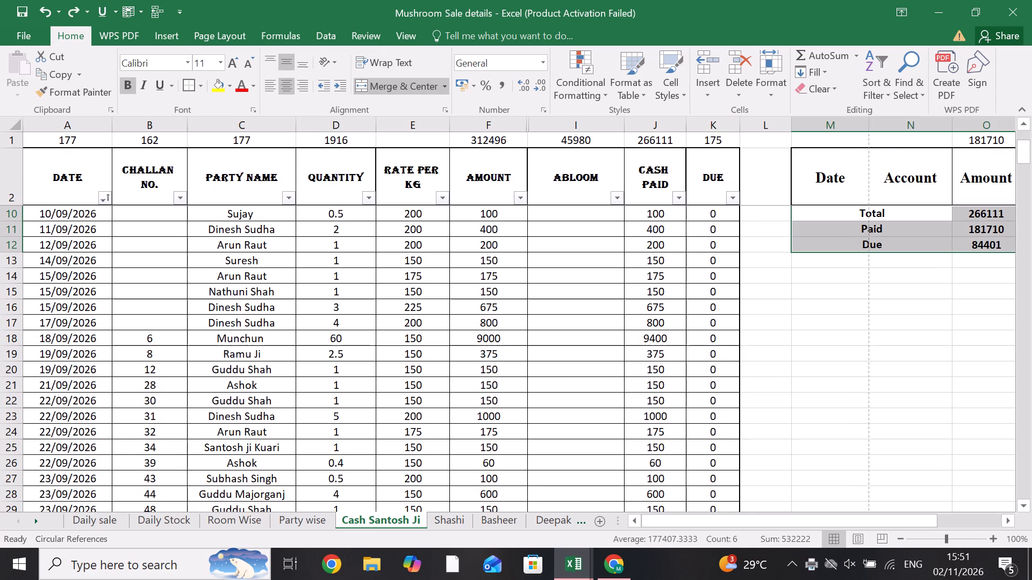
key(ctrl+z)
key(ctrl+z)
key(ctrl+z)
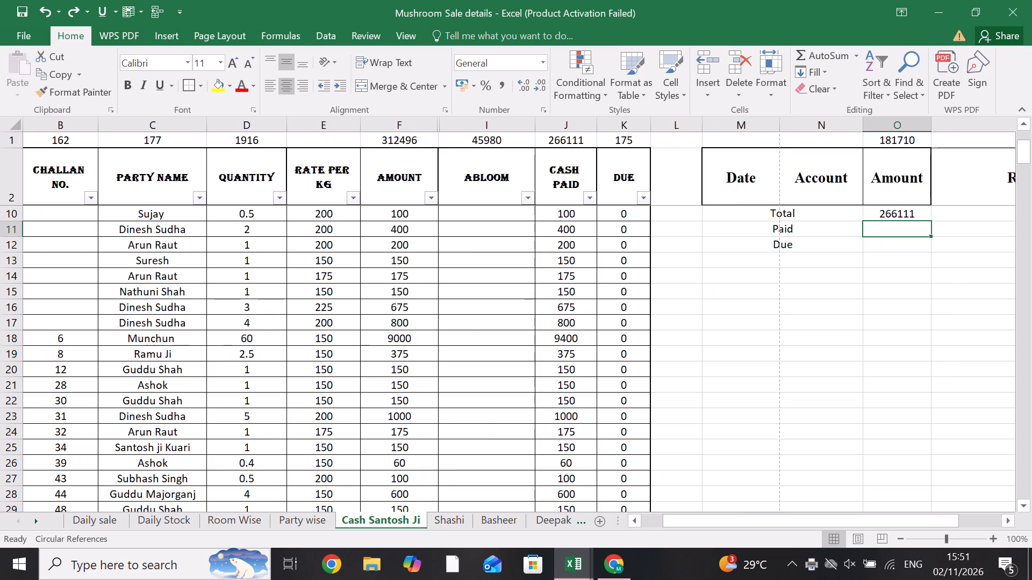
key(ctrl+z)
key(ctrl+z)
key(ctrl+z)
key(ctrl+z)
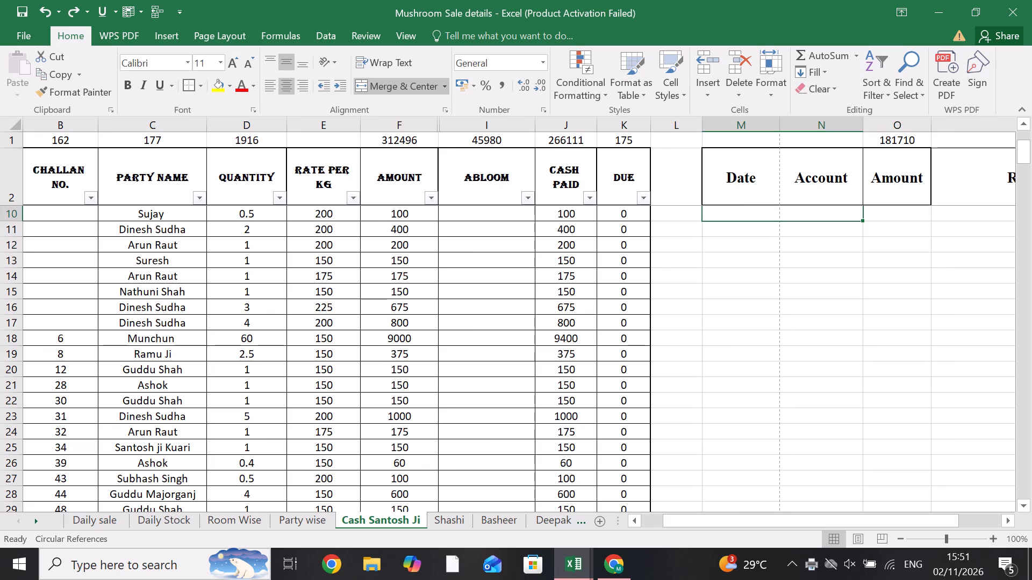
key(ctrl+z)
key(ctrl+z)
key(ctrl+z)
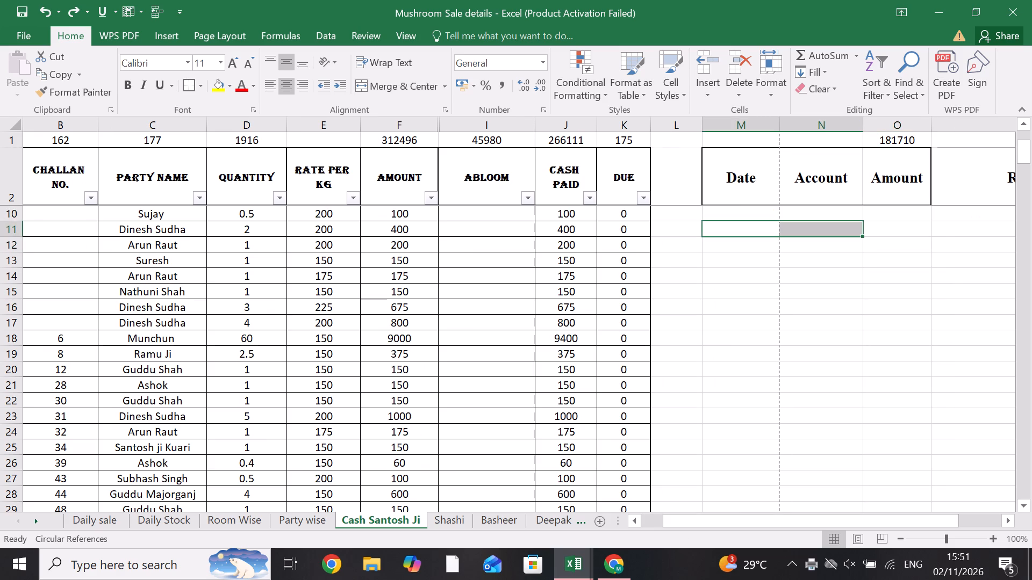
key(ctrl+z)
Keep undoing the payments table and layout changes until the Transporting By Party and Damage Deduction columns are restored and Cash Paid in row 179 is empty.
scroll(370, 375, down, 1)
scroll(370, 375, up, 6)
scroll(370, 375, down, 6)
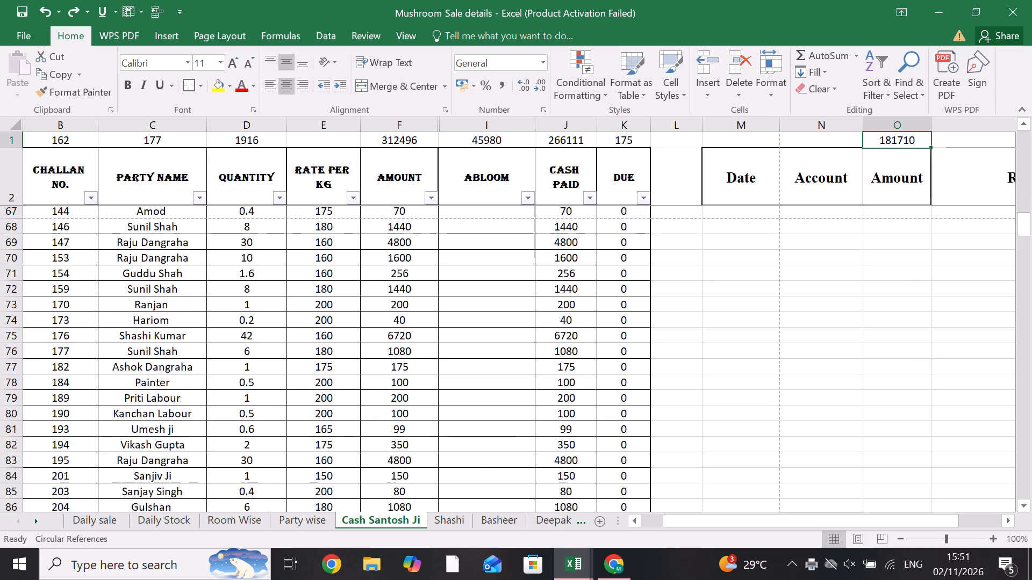
scroll(370, 375, down, 4)
key(ctrl+z)
key(ctrl+z)
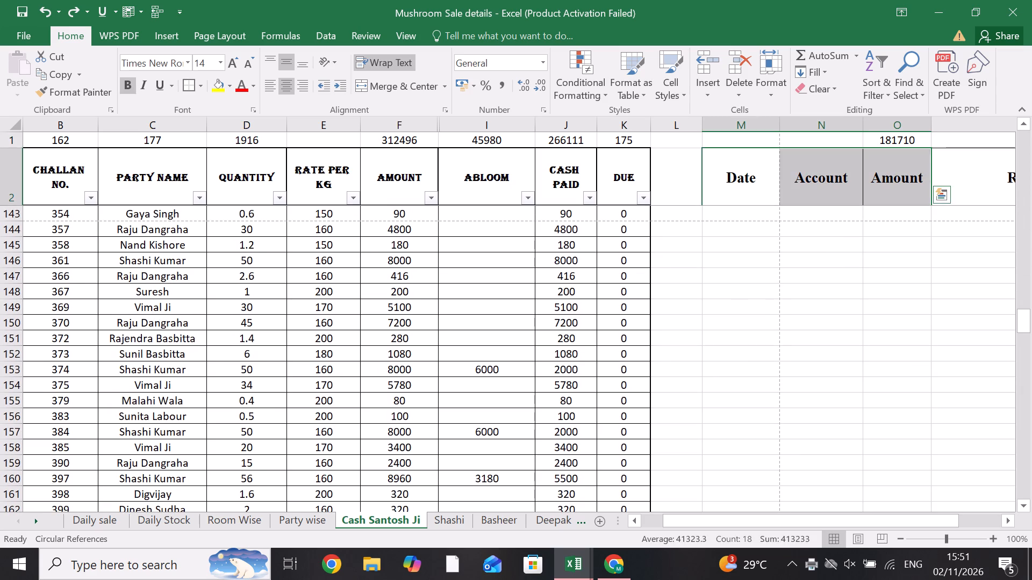
ctrl+scroll(370, 375, up, 4)
ctrl+scroll(370, 375, down, 4)
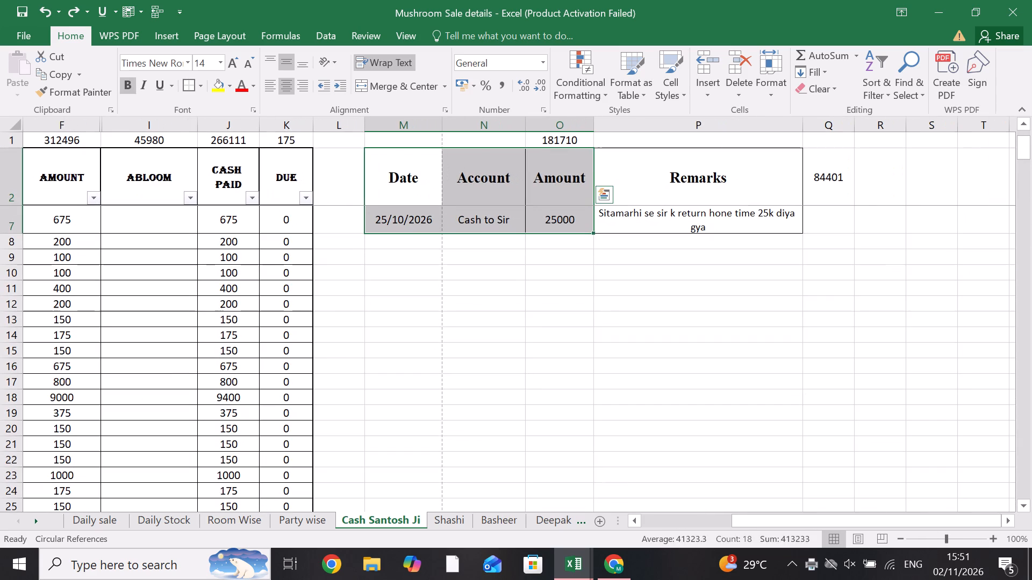
key(ctrl+z)
key(ctrl+z)
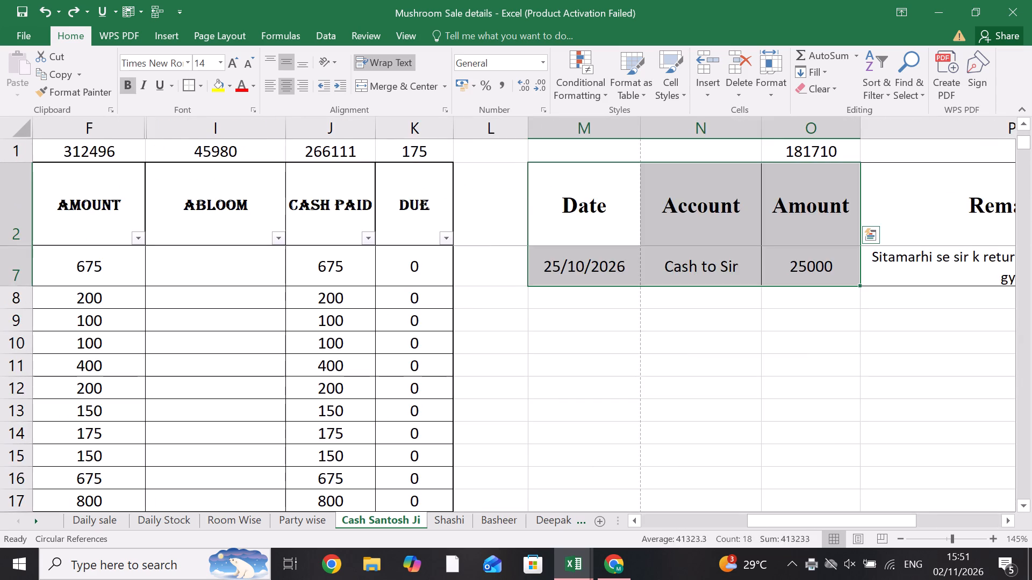
key(ctrl+z)
key(ctrl+z)
key(ctrl+z)
key(ctrl+z)
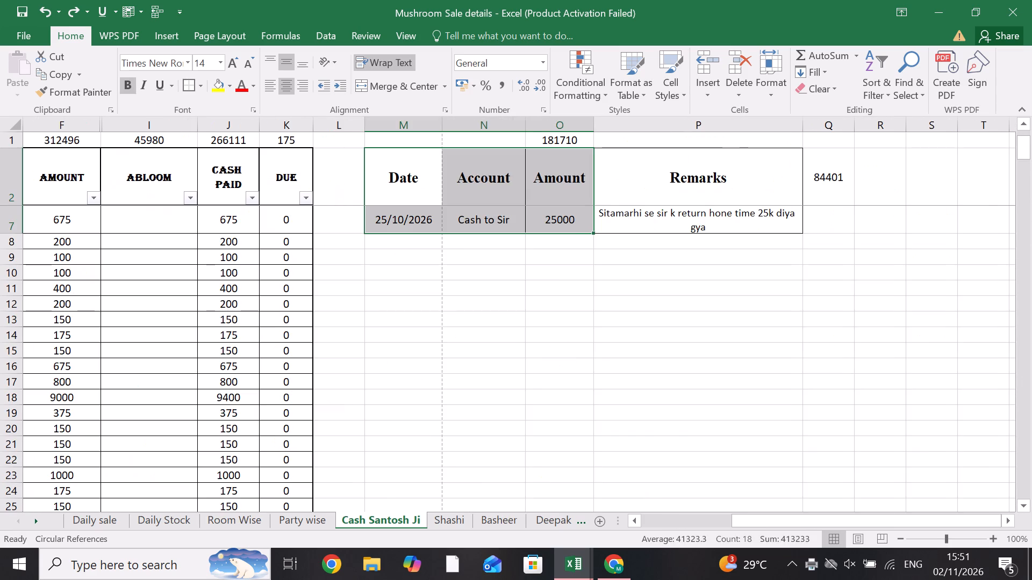
key(ctrl+z)
key(ctrl+z)
key(ctrl+z)
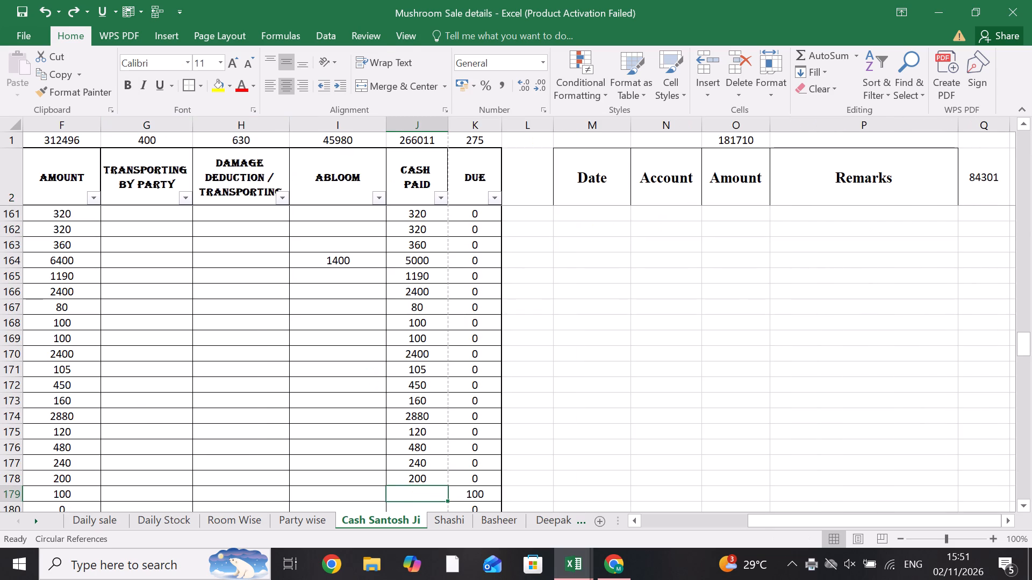
Enter 100 as Cash Paid for challan 427 in row 179.
scroll(370, 391, down, 3)
scroll(404, 431, down, 3)
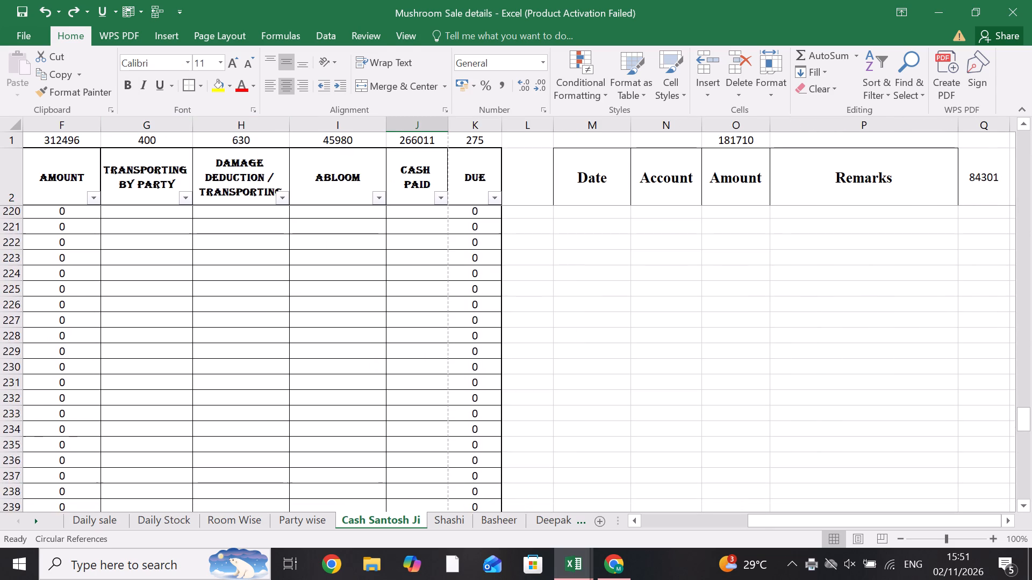
scroll(428, 435, up, 6)
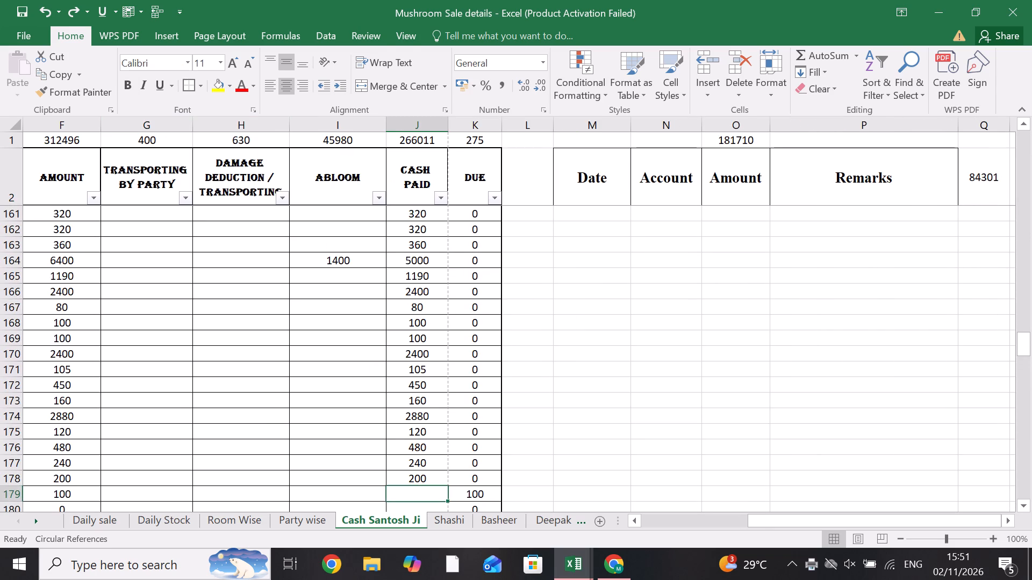
scroll(428, 435, down, 1)
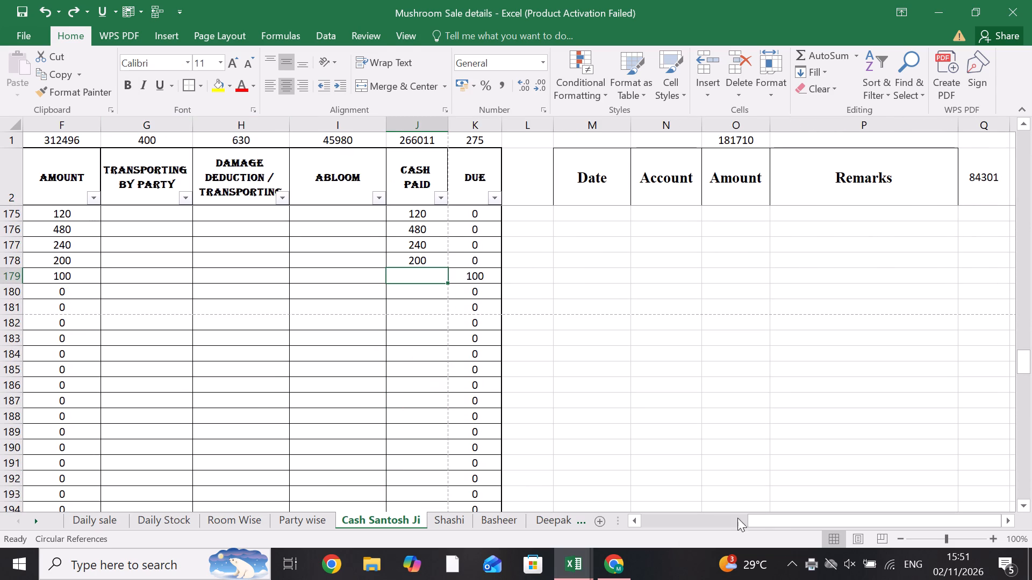
drag(788, 526, 649, 531)
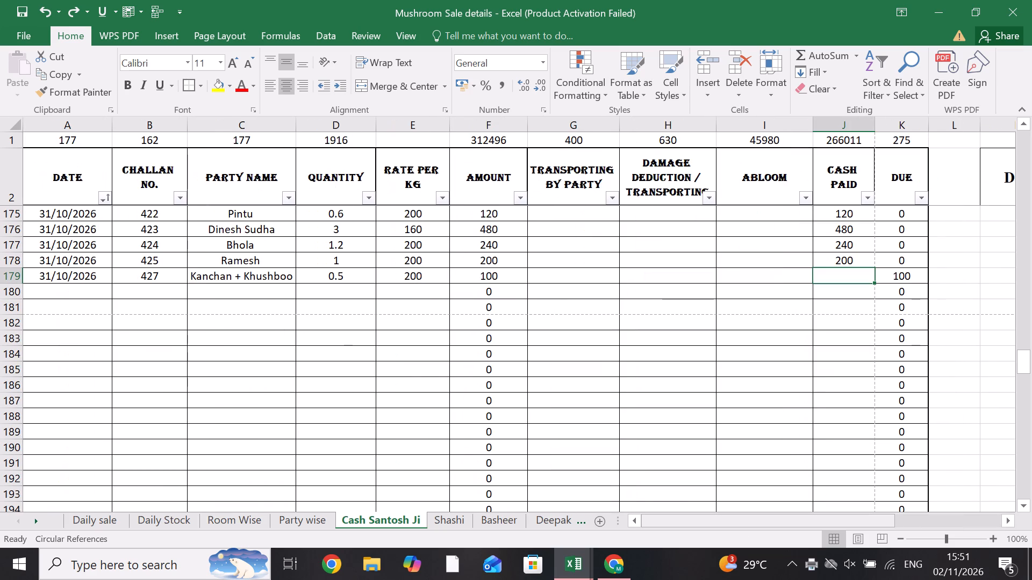
text(100)
key(Down)
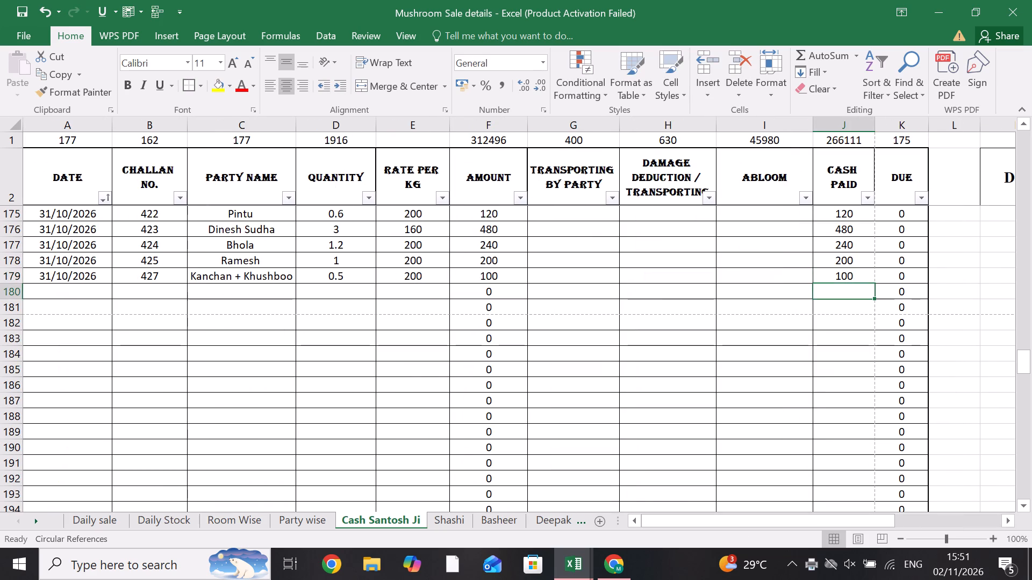
click(512, 453)
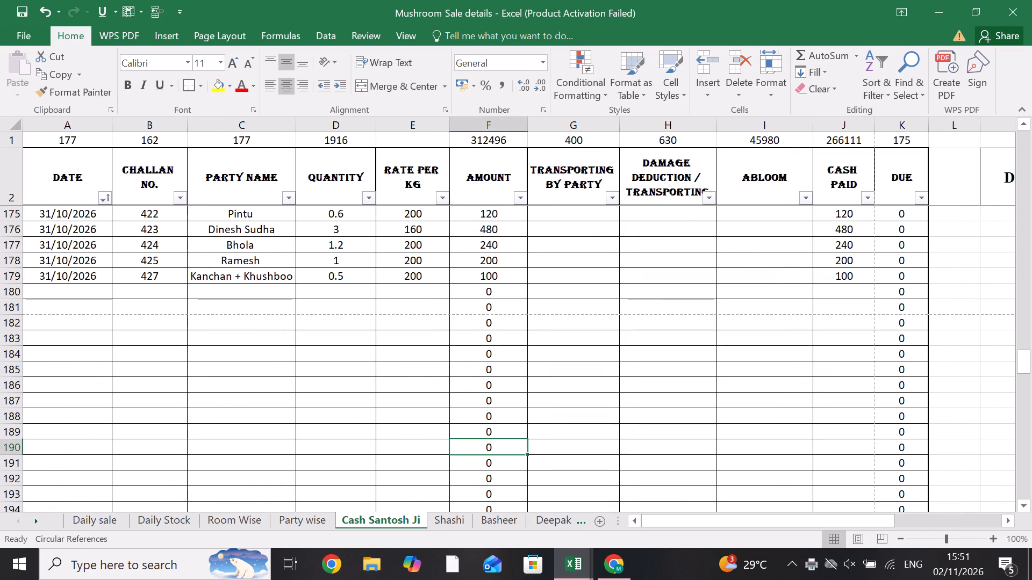
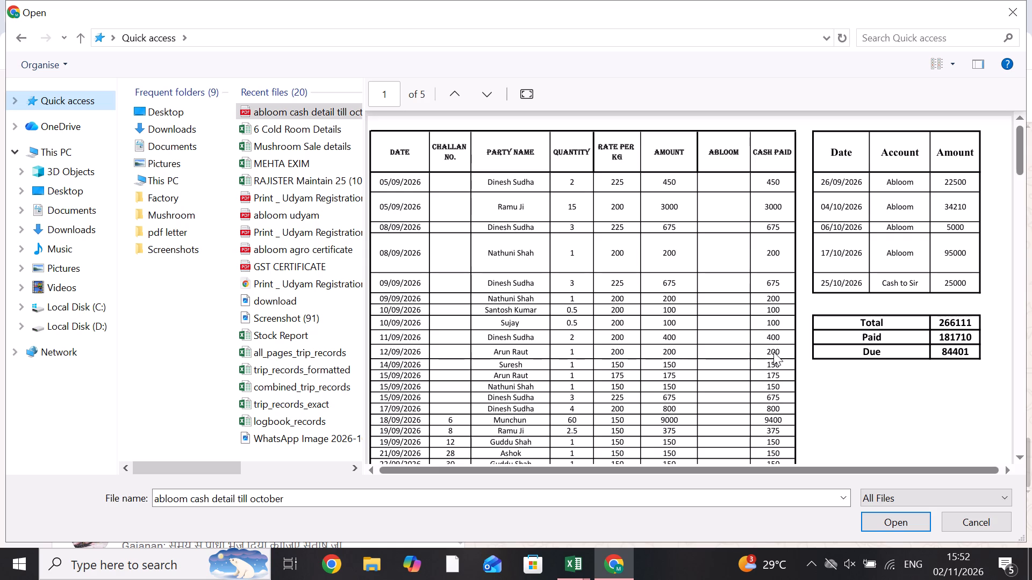
Examine the cash entries in the Chrome file chooser's preview of the PDF "abloom cash detail till october".
scroll(773, 352, down, 1)
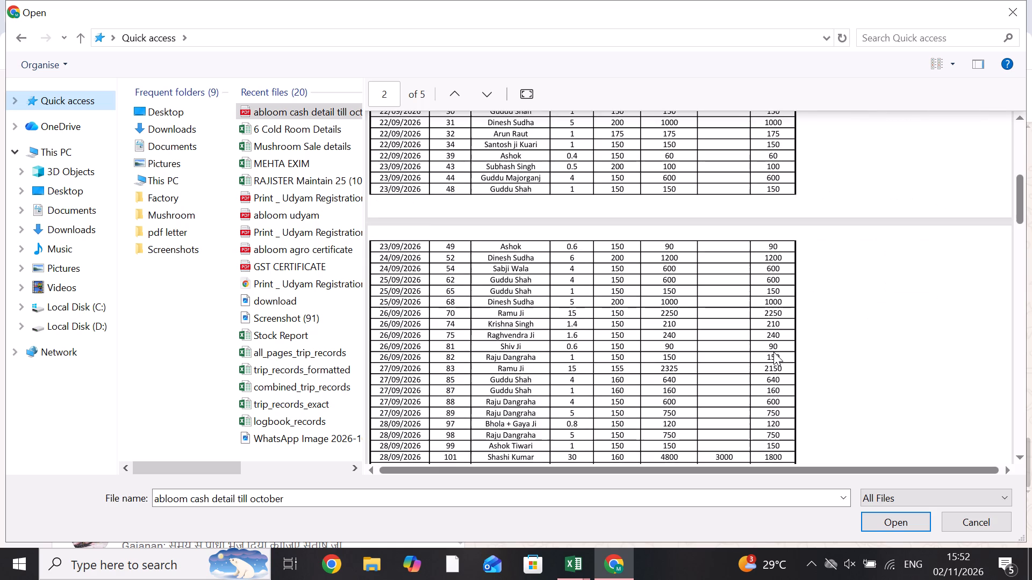
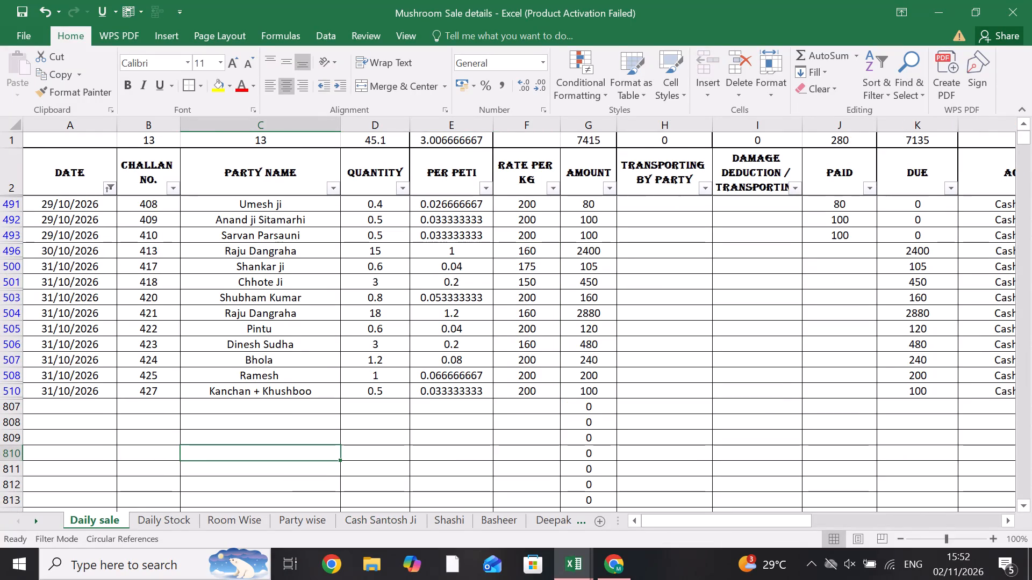
Reset the Date column filter on the Daily sale sheet so that all dates are selected.
click(114, 185)
click(150, 340)
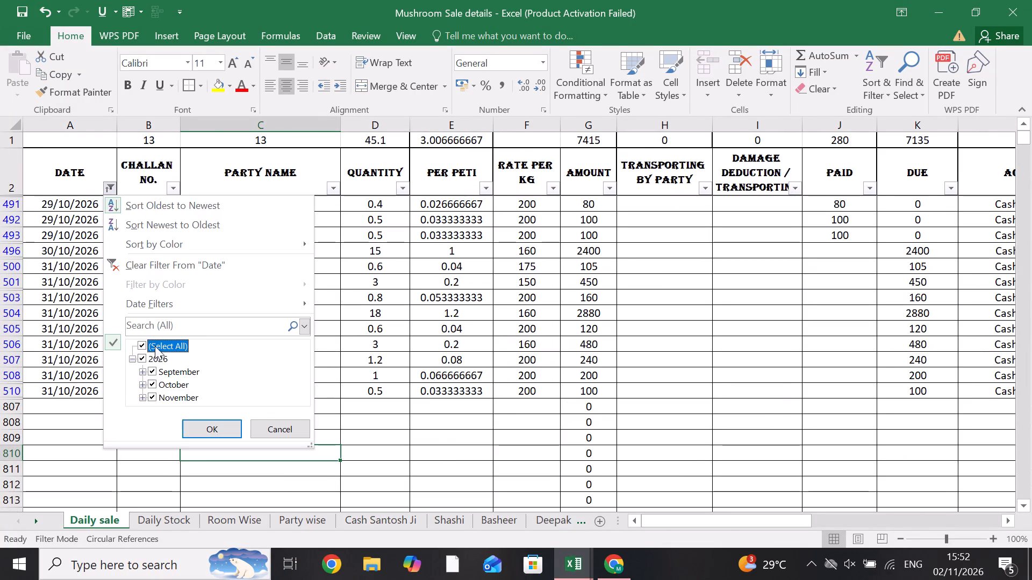
click(187, 419)
Select an empty party name cell below the Daily sale entries and save the workbook.
scroll(187, 419, down, 3)
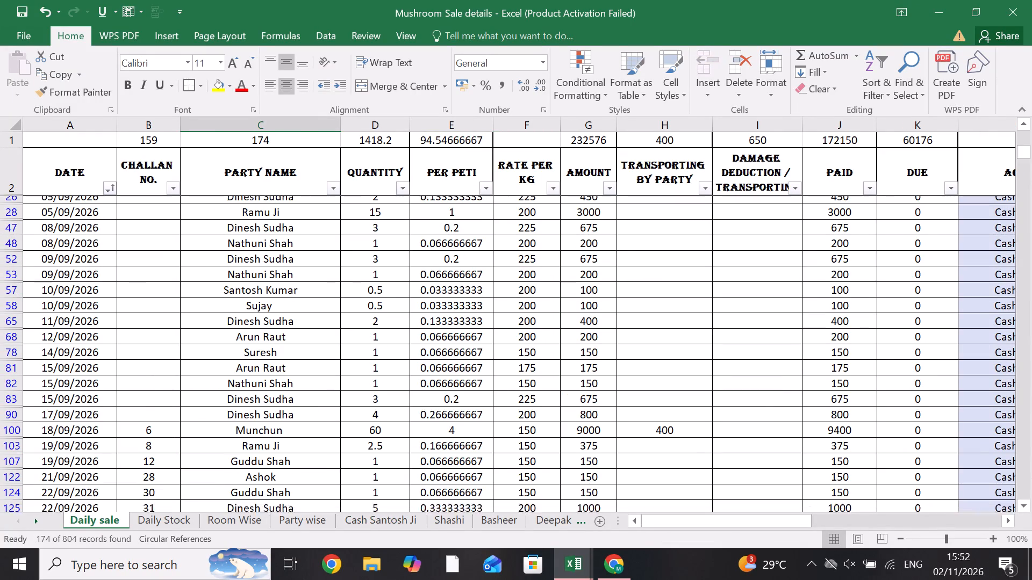
scroll(187, 419, down, 1)
scroll(187, 419, down, 20)
scroll(187, 419, down, 4)
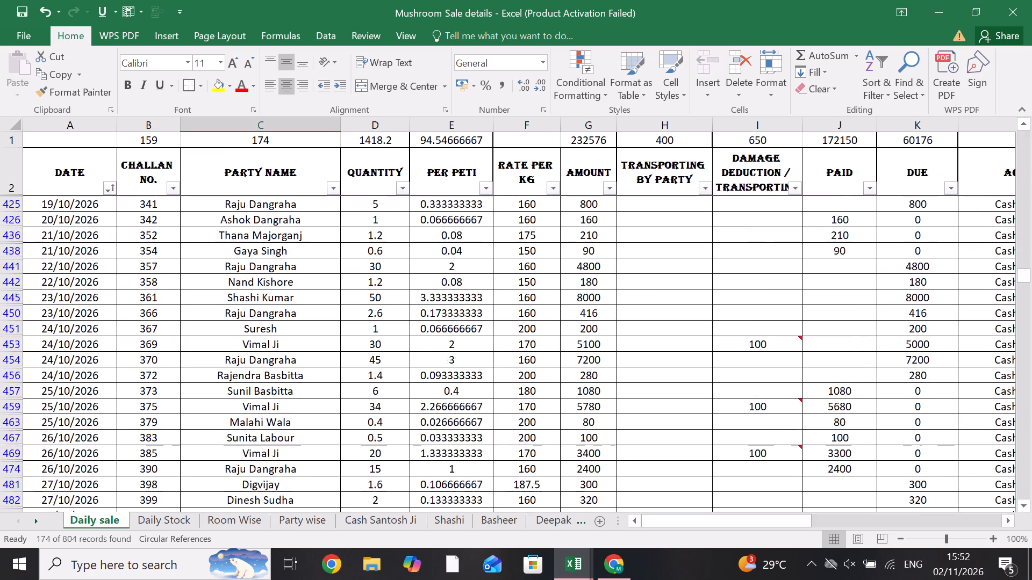
scroll(187, 419, down, 6)
click(298, 403)
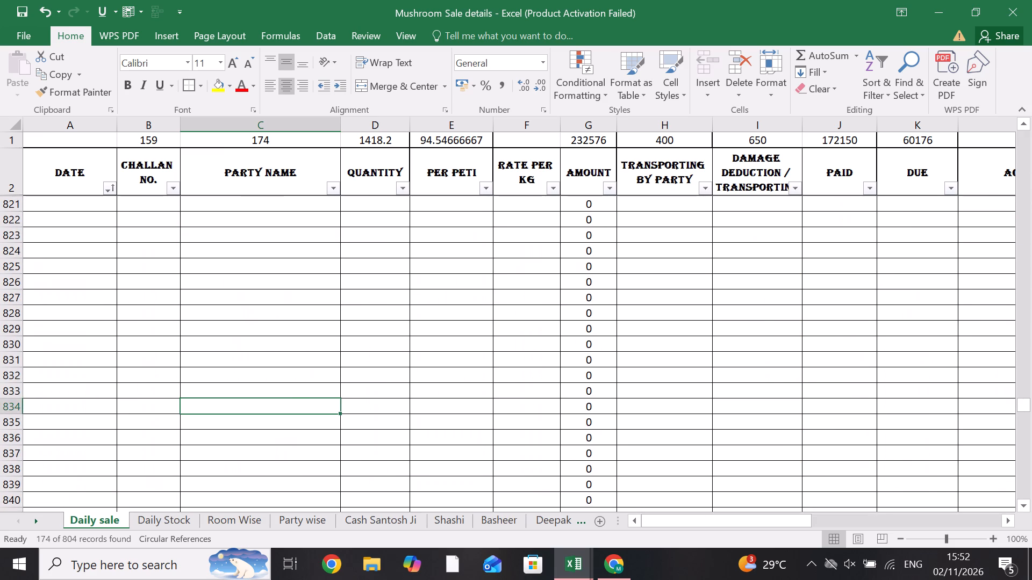
key(ctrl+s)
key(ctrl+s)
key(ctrl+s)
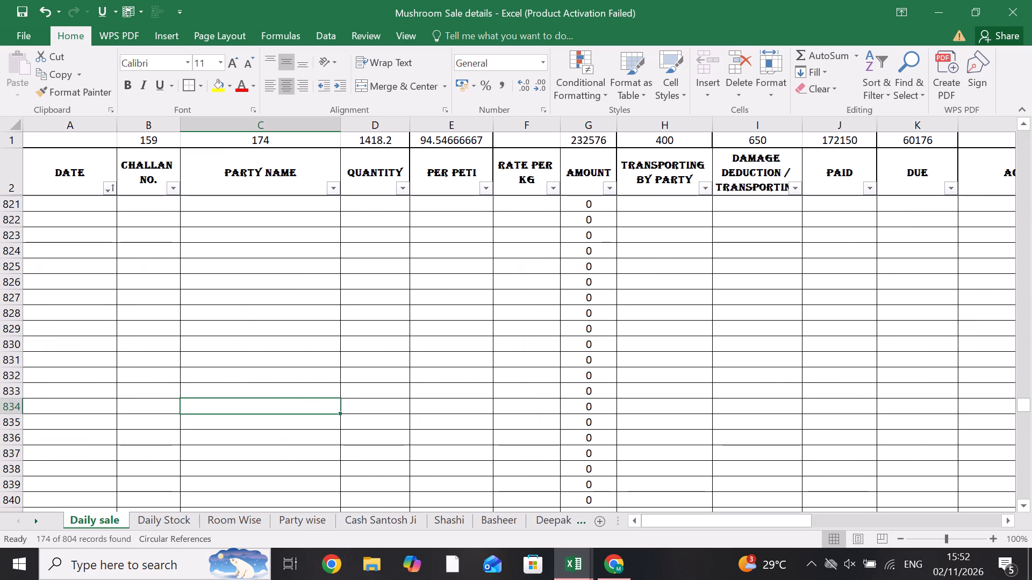
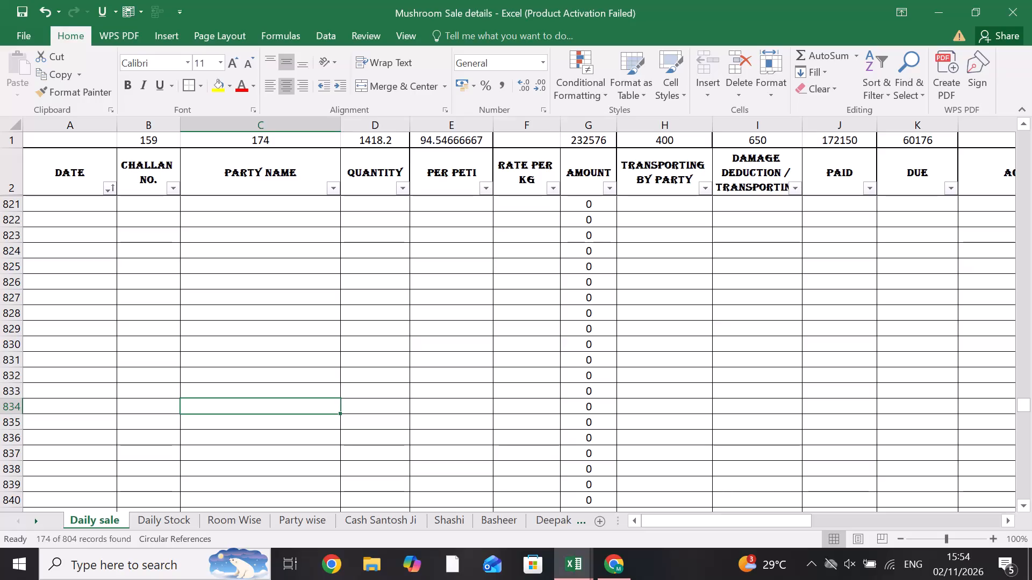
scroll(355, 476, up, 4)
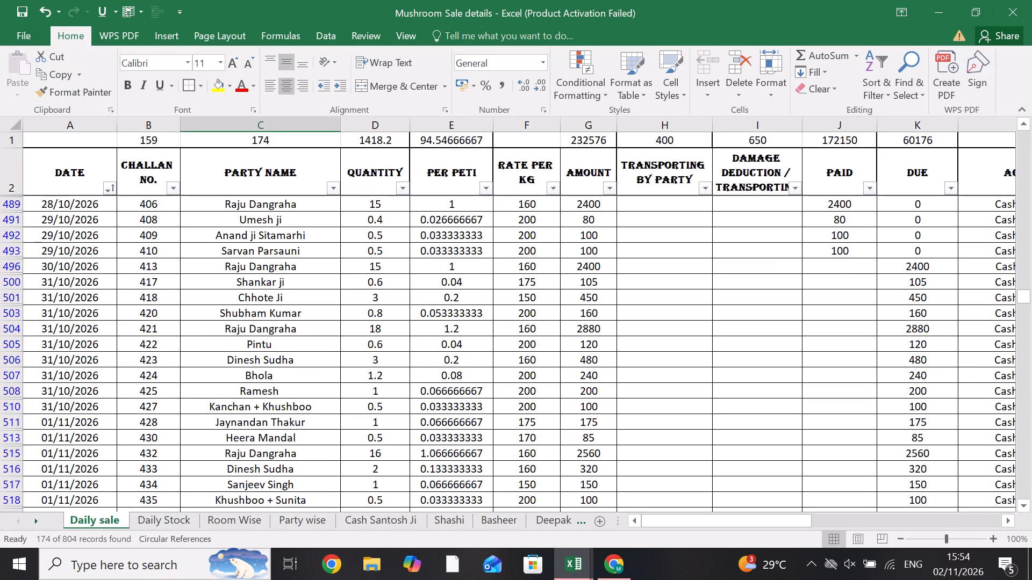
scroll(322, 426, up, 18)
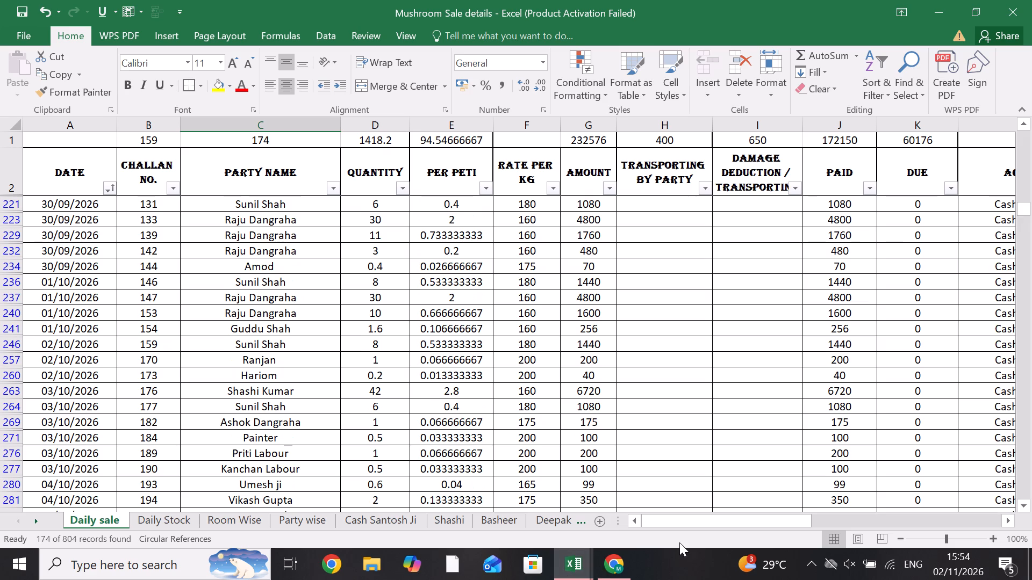
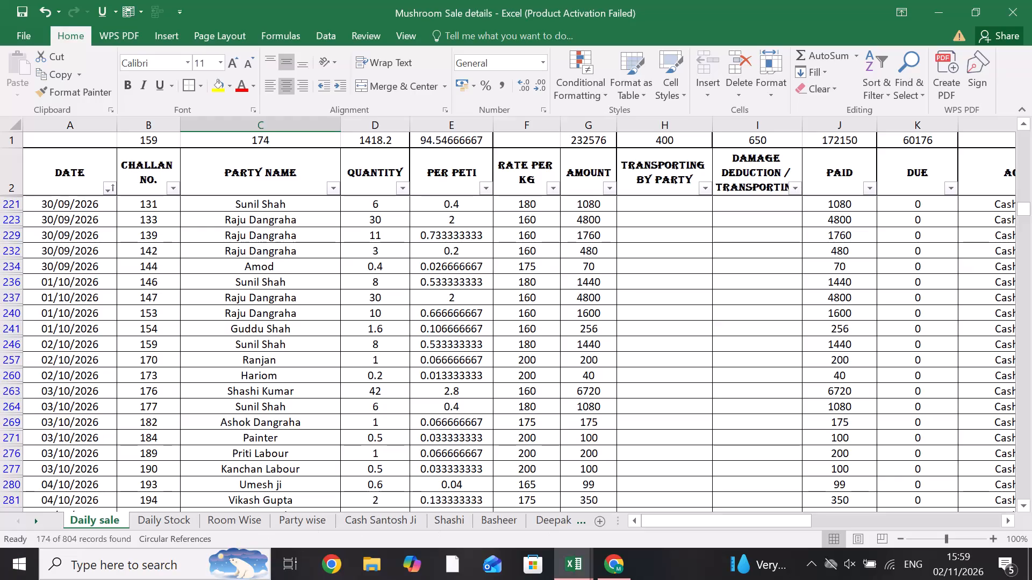
Reset the Account column filter on the Daily sale sheet so that all accounts are selected, and return to the Challan No. column.
drag(777, 526, 877, 526)
click(620, 191)
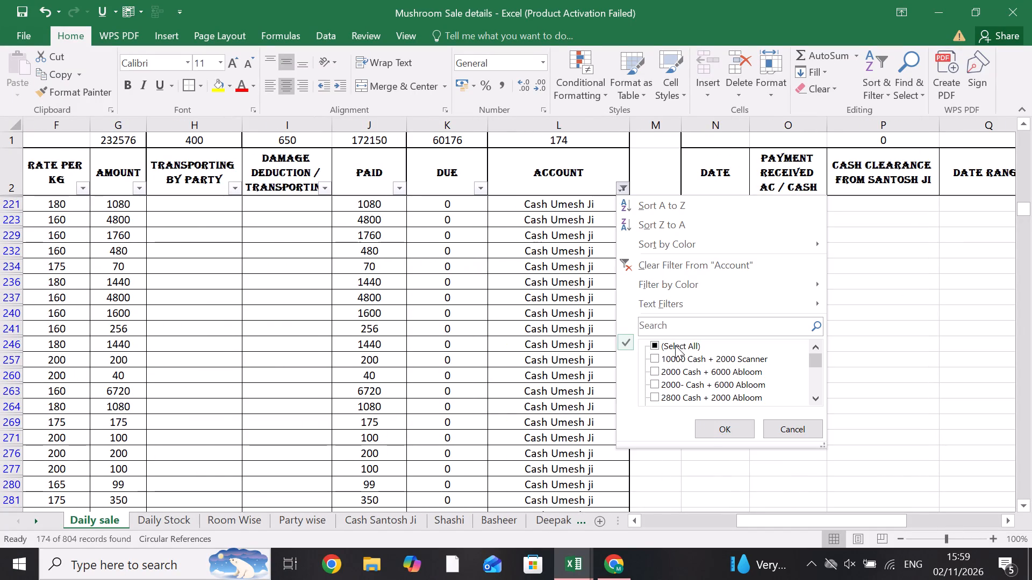
click(675, 345)
click(724, 426)
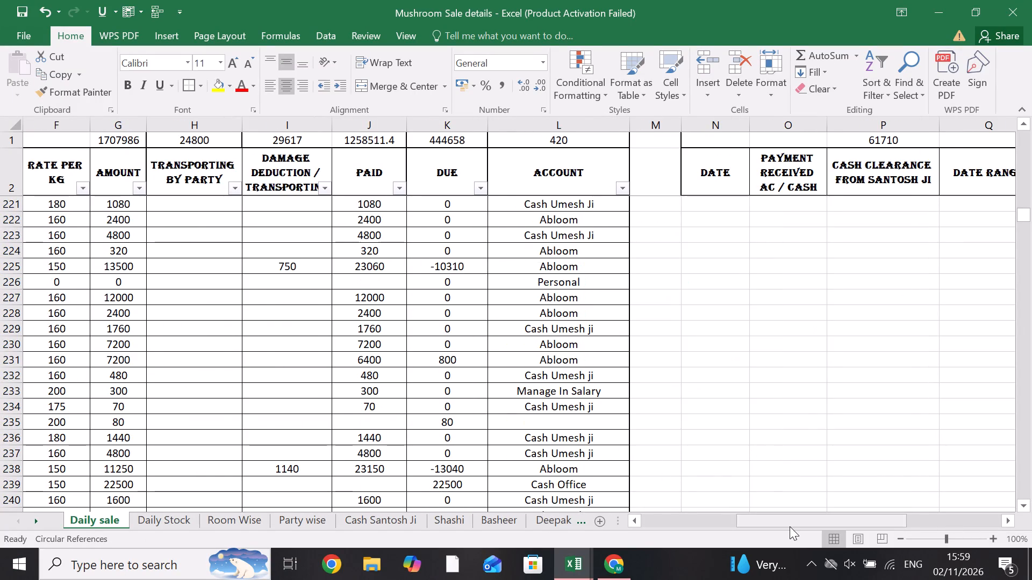
drag(790, 526, 142, 479)
click(140, 382)
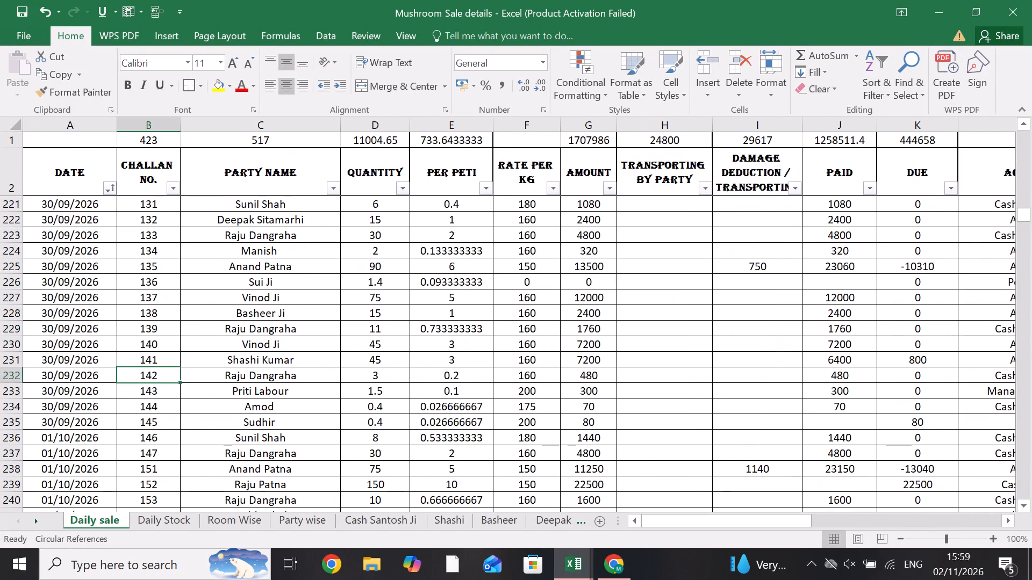
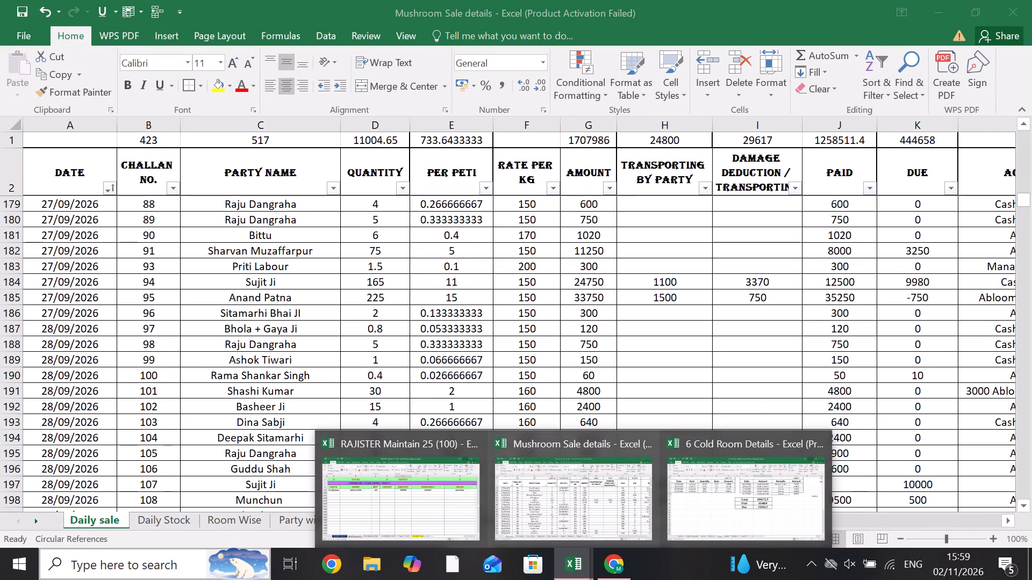
Switch to Windows search and search the computer for files matching "abloo".
click(167, 568)
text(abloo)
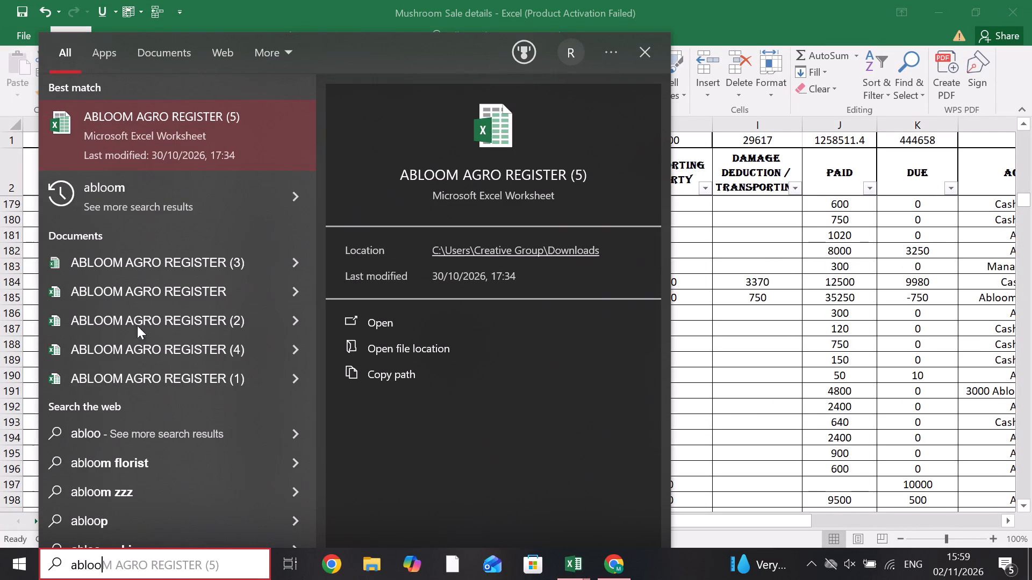
Open the ABLOOM AGRO REGISTER (5) workbook from the search results.
click(169, 105)
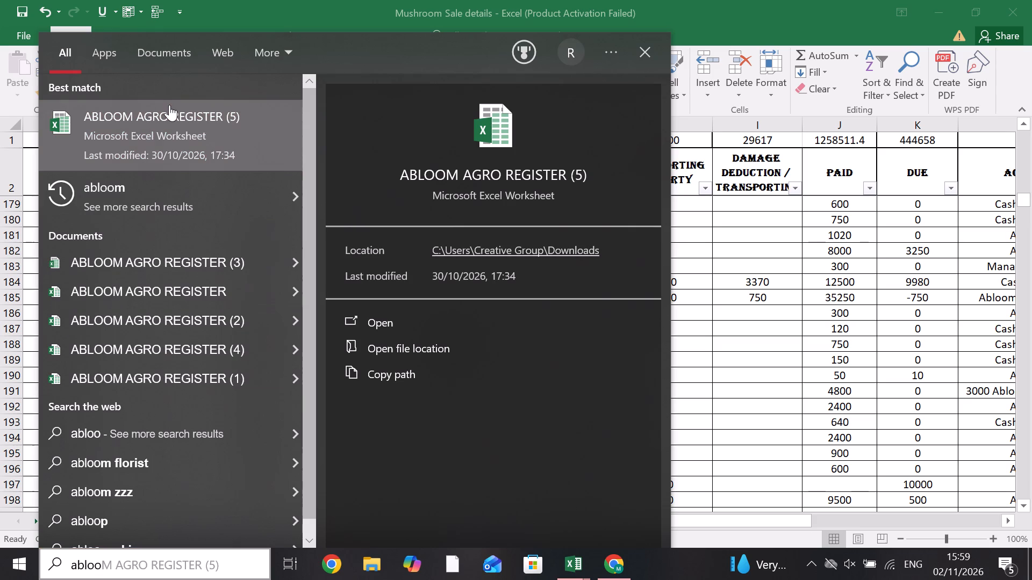
click(930, 216)
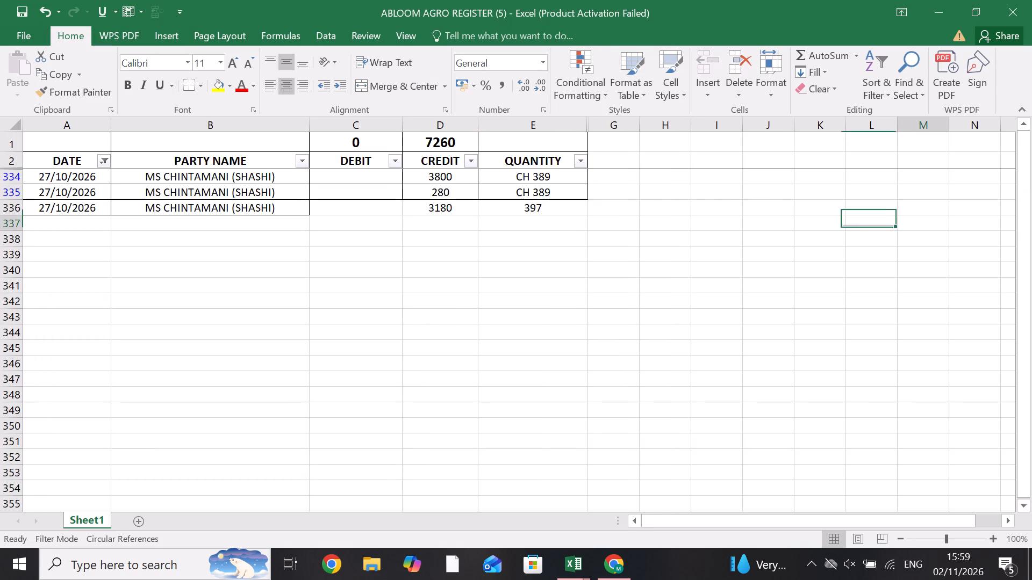
scroll(255, 317, up, 2)
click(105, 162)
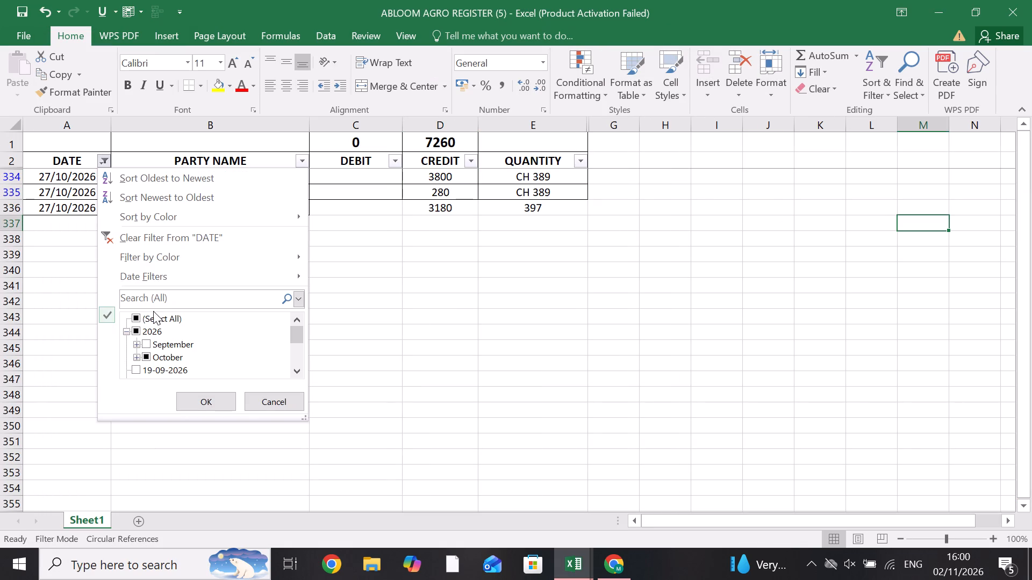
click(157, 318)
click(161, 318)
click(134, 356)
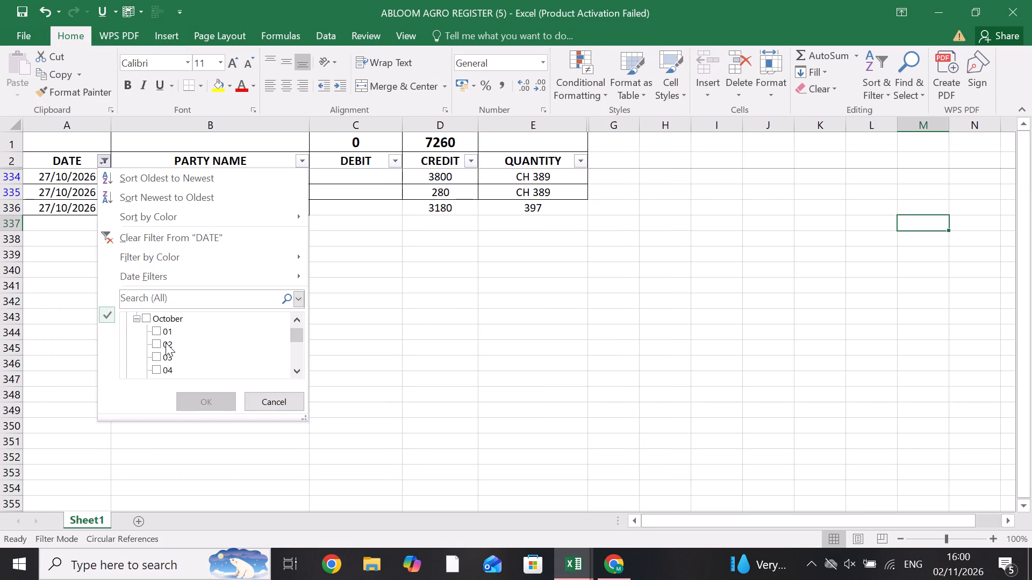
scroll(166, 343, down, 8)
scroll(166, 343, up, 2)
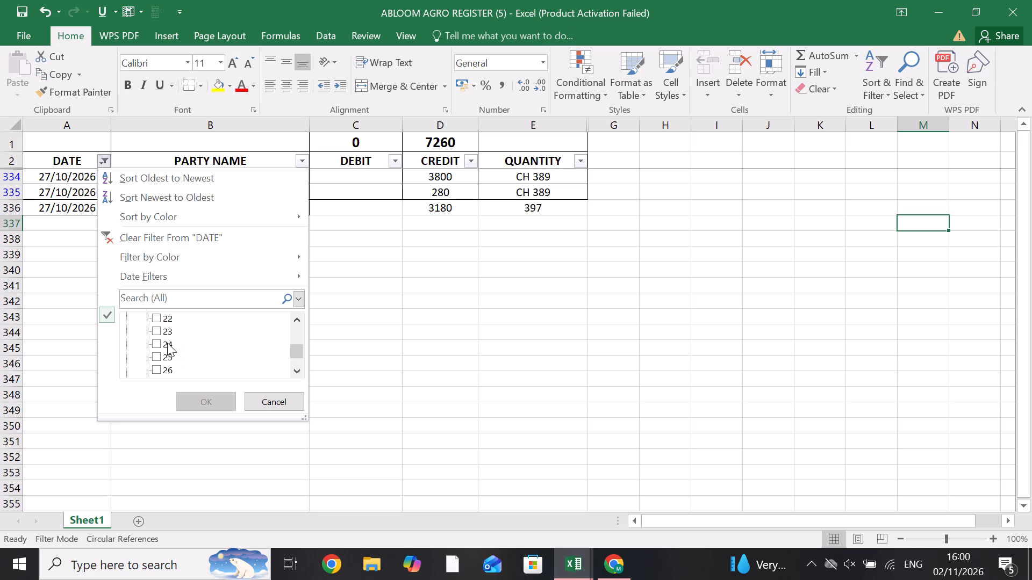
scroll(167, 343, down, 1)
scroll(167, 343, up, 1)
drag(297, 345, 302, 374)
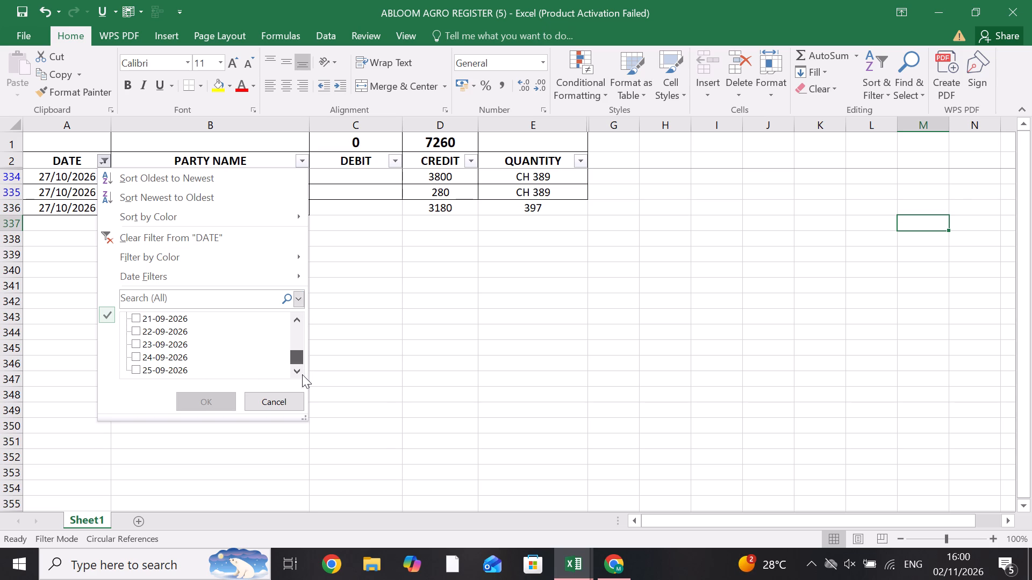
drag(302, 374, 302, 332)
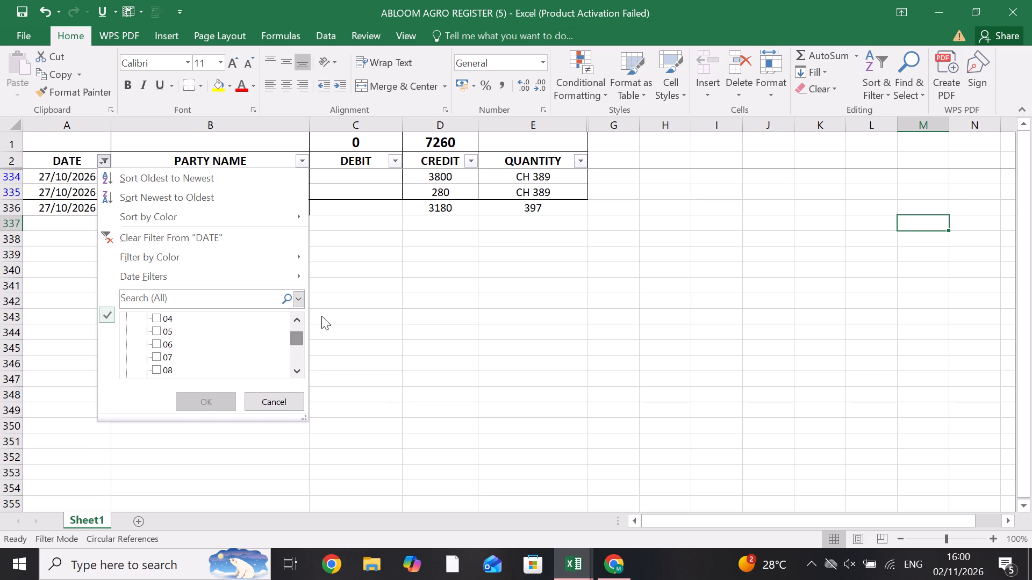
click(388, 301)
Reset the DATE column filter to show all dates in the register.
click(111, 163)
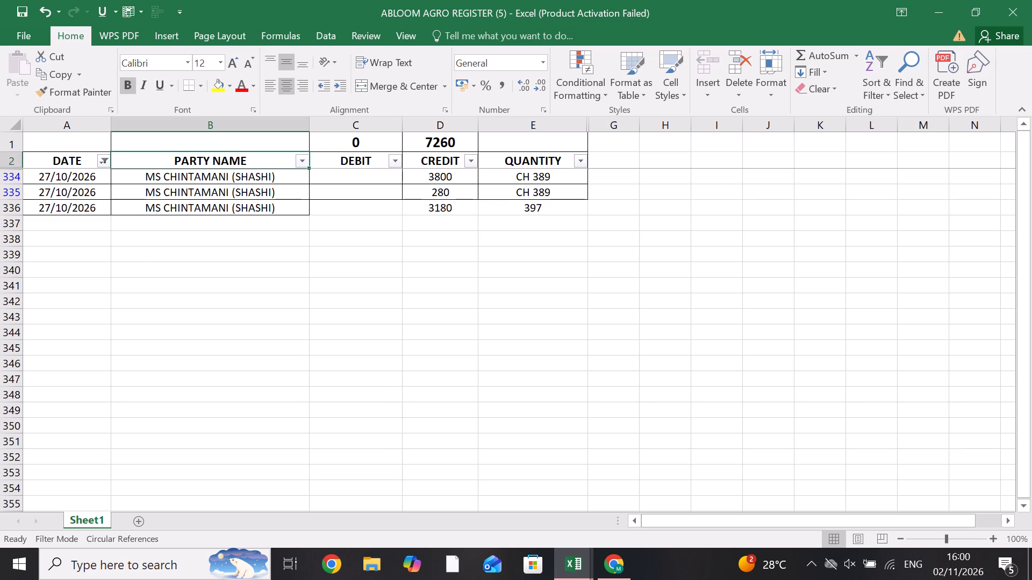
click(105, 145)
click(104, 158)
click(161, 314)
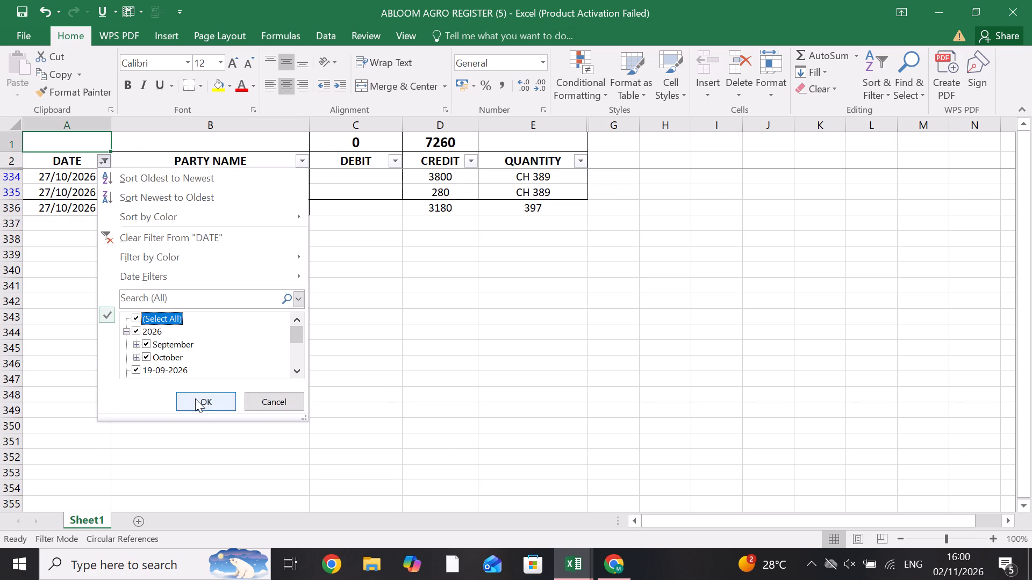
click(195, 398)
Examine the latest entries at the end of the unfiltered register.
scroll(198, 394, down, 2)
scroll(275, 379, down, 19)
scroll(275, 379, down, 17)
scroll(275, 379, up, 7)
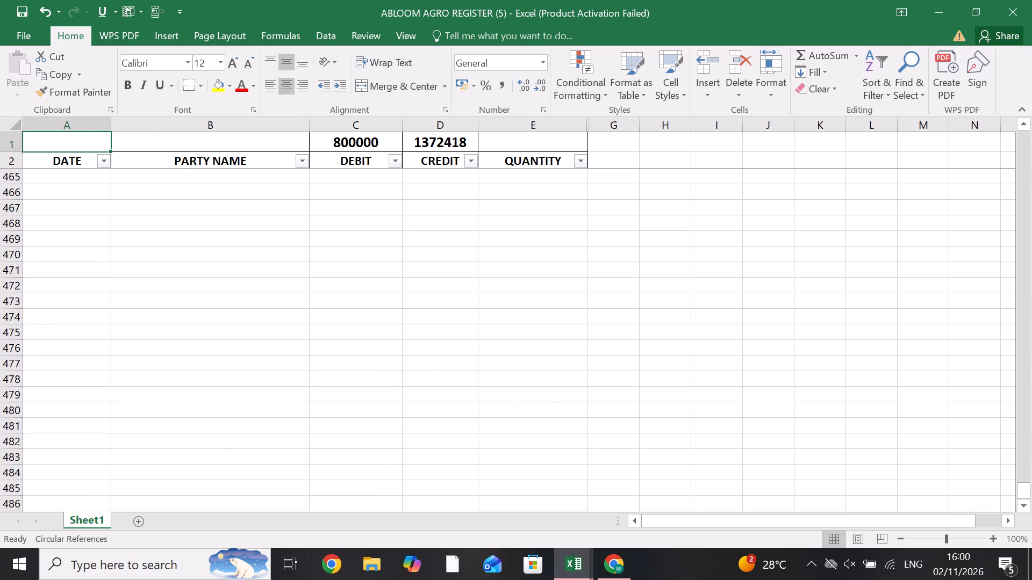
scroll(275, 379, up, 8)
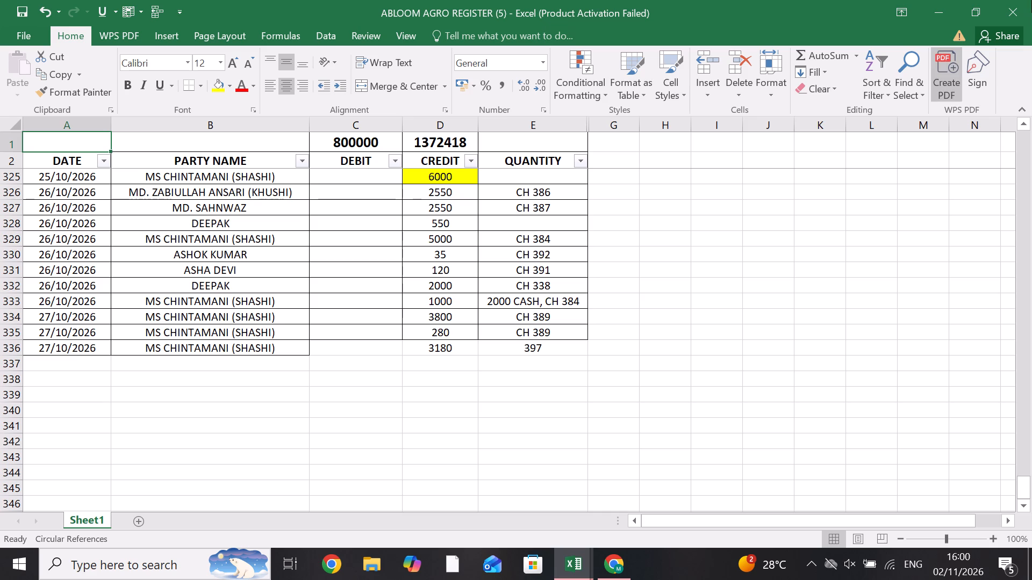
Close the ABLOOM AGRO REGISTER (5) workbook without saving the changes.
click(1031, 0)
click(506, 312)
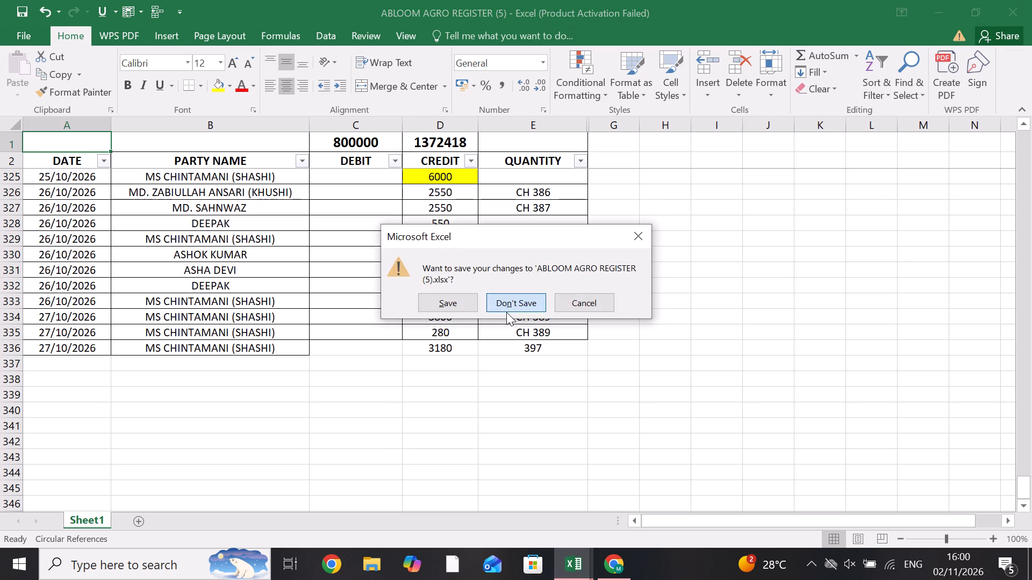